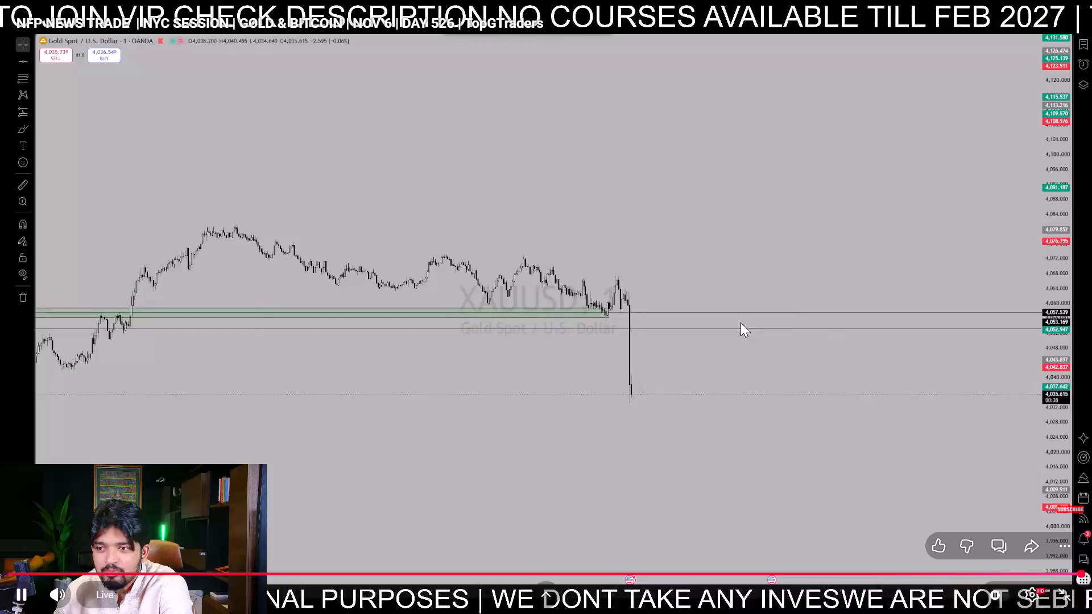
# Leave the full-screen YouTube livestream and switch to the XAUUSD chart in TradingView.
pyautogui.click(548, 49)
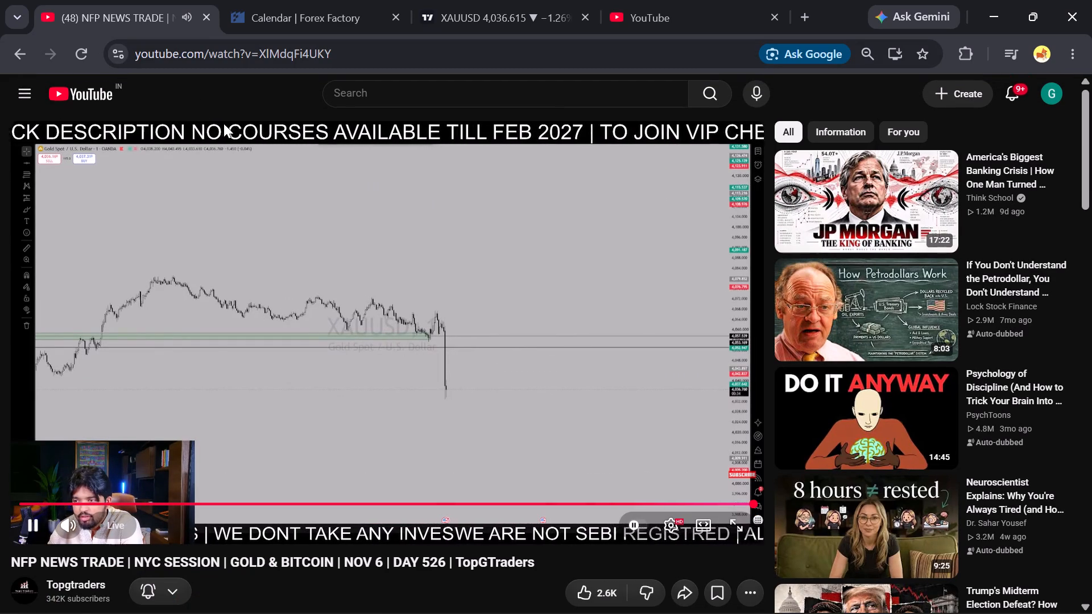
pyautogui.click(522, 0)
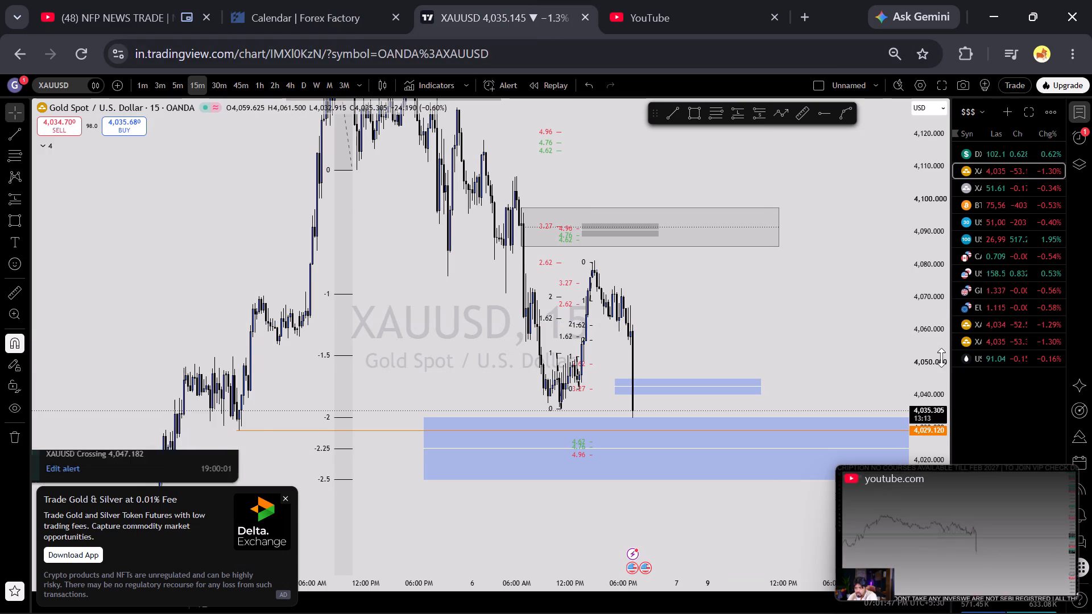
# Examine recent gold price action on the 15-minute chart, including the marked zones and the projected zigzag path.
pyautogui.scroll(2, 922, 364)
pyautogui.moveTo(875, 352); pyautogui.dragTo(764, 354)
pyautogui.scroll(-2, 869, 363)
pyautogui.scroll(-6, 958, 351)
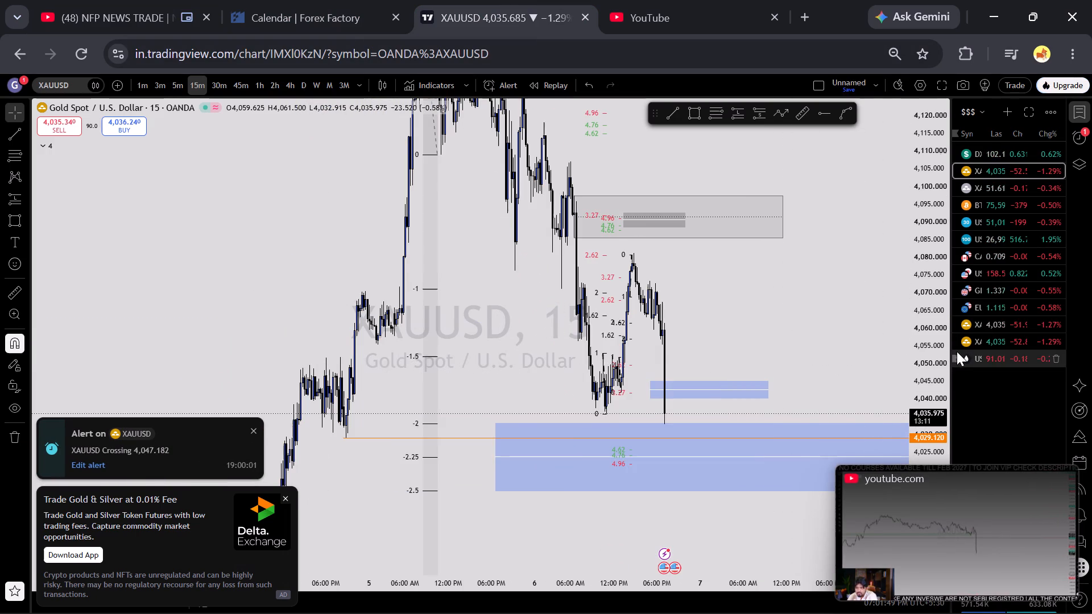
pyautogui.scroll(-9, 957, 351)
pyautogui.scroll(-2, 875, 354)
pyautogui.moveTo(875, 354); pyautogui.dragTo(773, 353)
pyautogui.scroll(2, 773, 353)
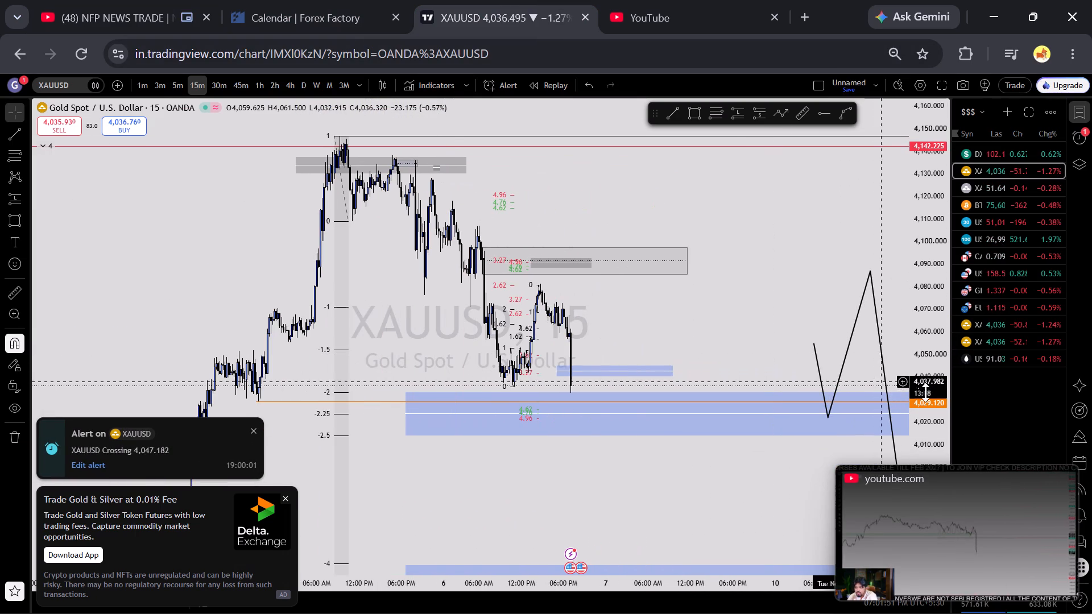
pyautogui.scroll(4, 975, 404)
pyautogui.scroll(4, 929, 384)
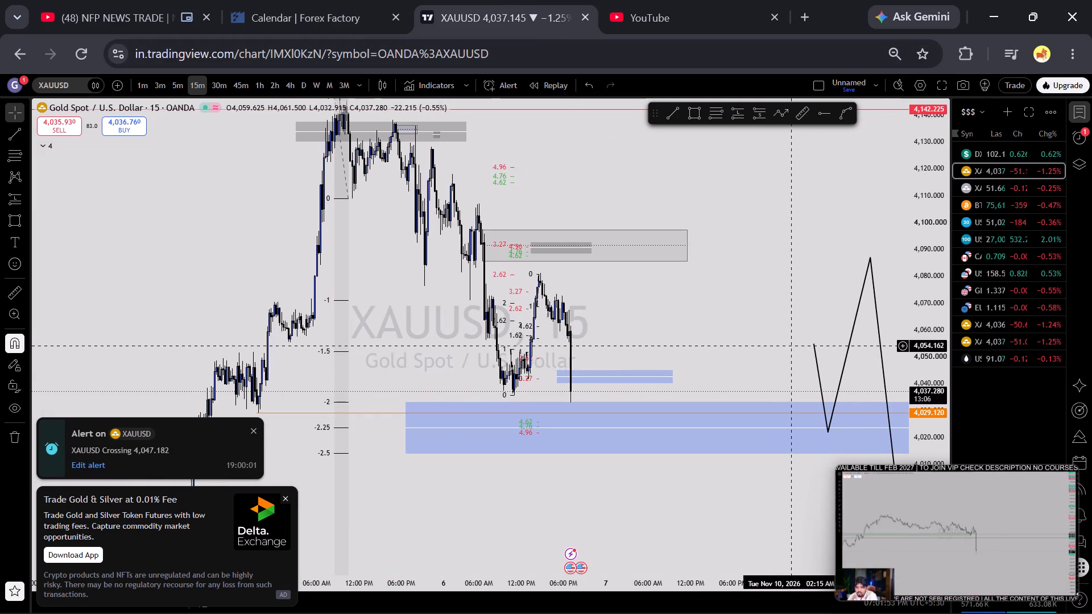
pyautogui.moveTo(841, 256); pyautogui.dragTo(839, 265)
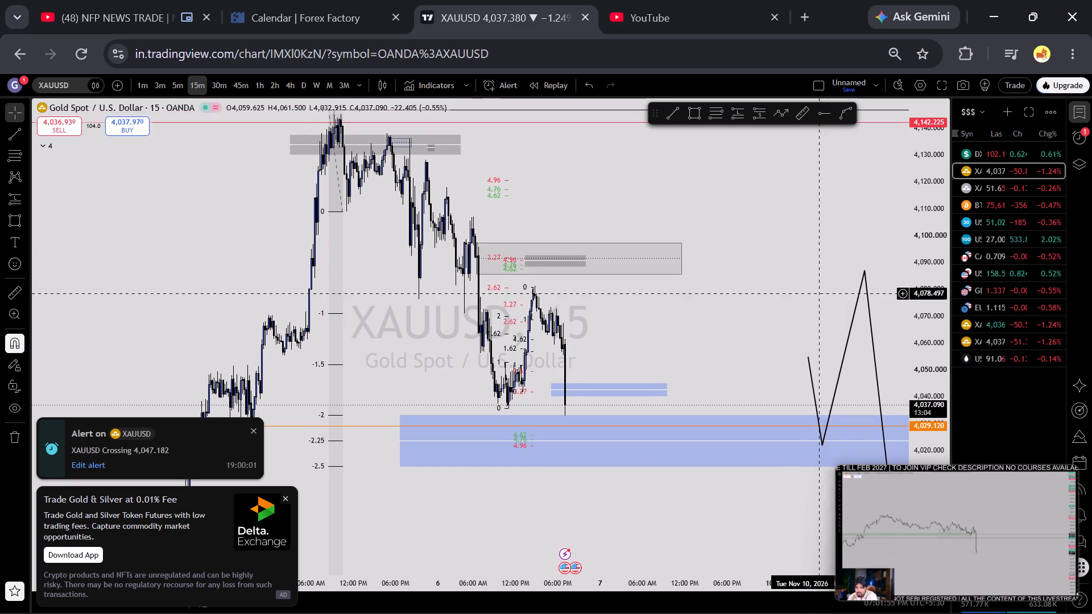
pyautogui.moveTo(815, 306); pyautogui.dragTo(875, 268)
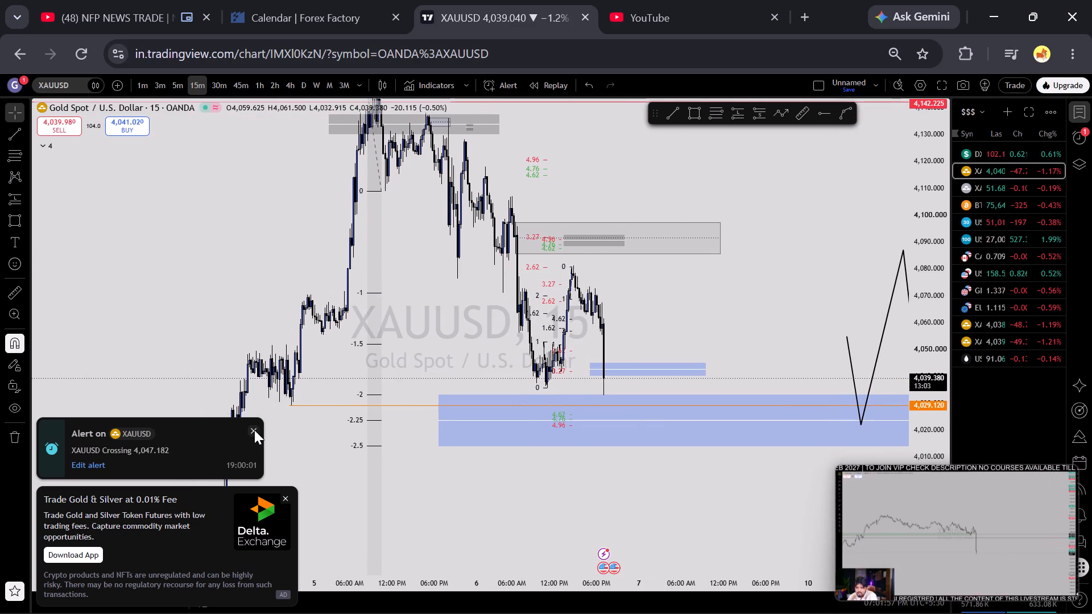
# Dismiss the XAUUSD price alert notification and the Delta Exchange advertisement covering the chart.
pyautogui.click(253, 431)
pyautogui.click(285, 496)
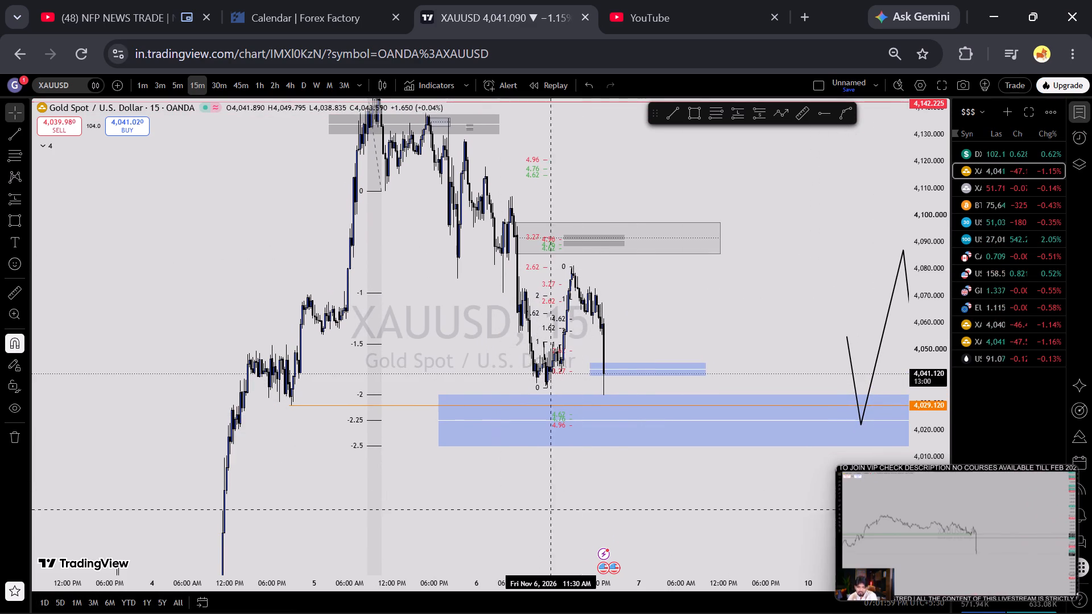
# Examine the latest 15-minute gold candle against the blue zones and the orange 4,029.120 line.
pyautogui.moveTo(644, 508); pyautogui.dragTo(543, 500)
pyautogui.scroll(-3, 635, 509)
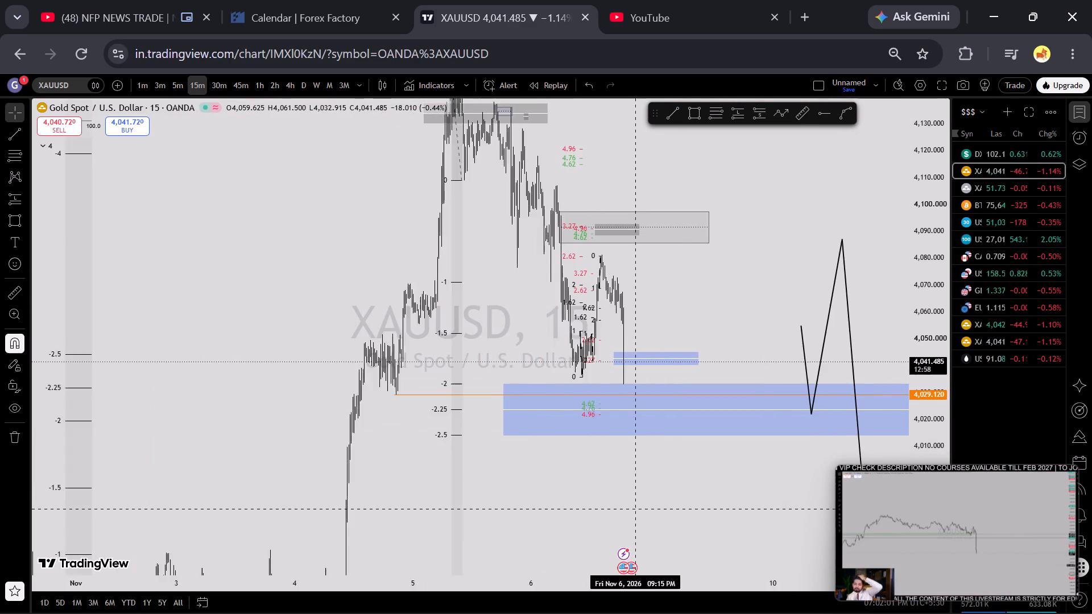
pyautogui.scroll(3, 635, 509)
pyautogui.scroll(-2, 635, 509)
pyautogui.scroll(3, 635, 509)
pyautogui.scroll(-2, 634, 506)
pyautogui.scroll(1, 634, 506)
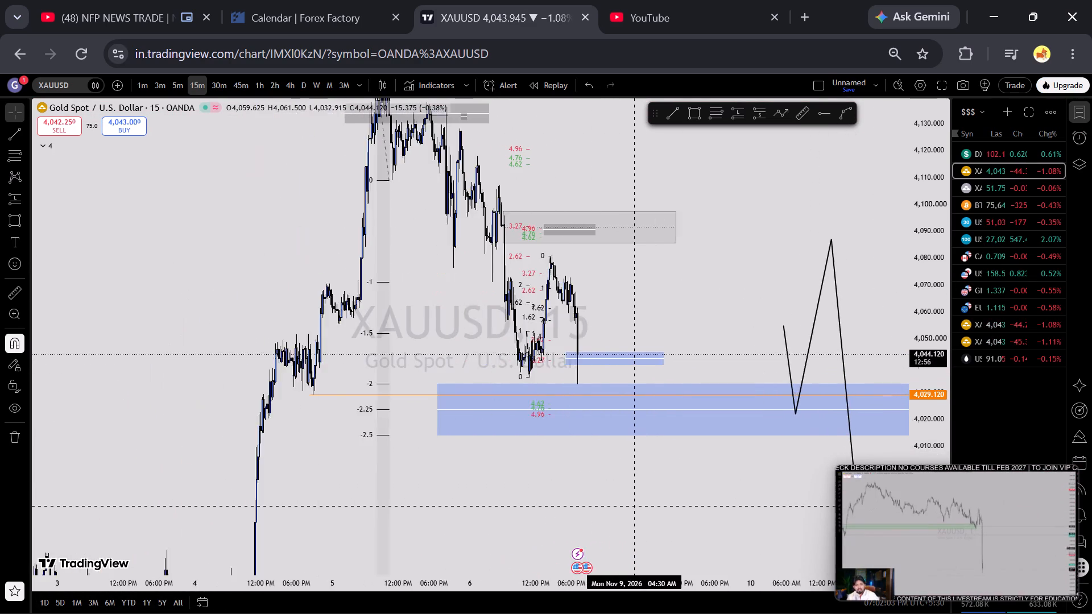
pyautogui.scroll(-1, 633, 505)
pyautogui.scroll(2, 633, 505)
pyautogui.scroll(-1, 633, 505)
pyautogui.scroll(1, 633, 505)
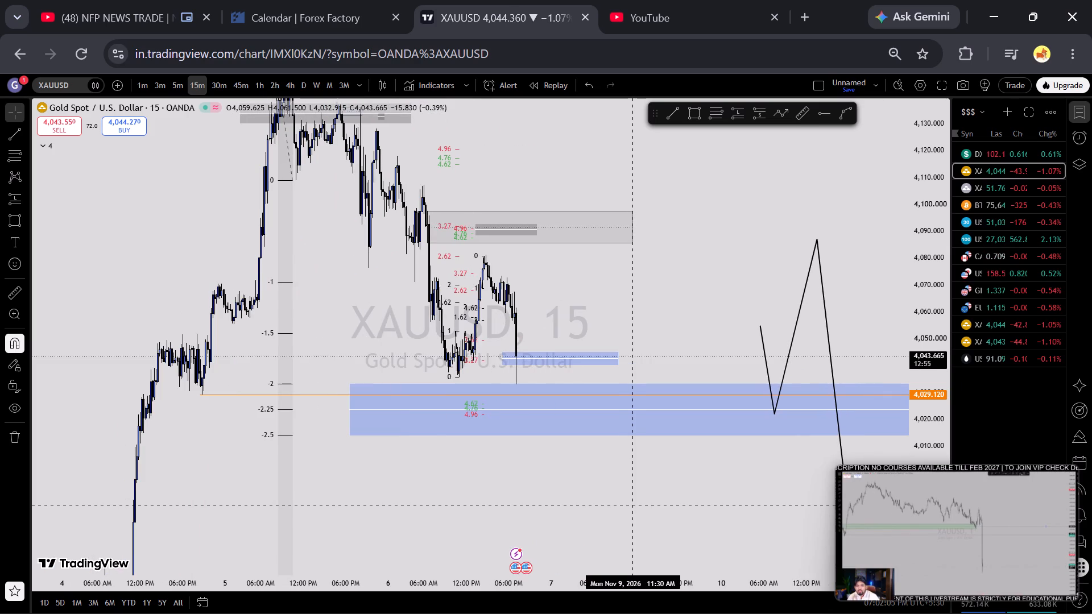
pyautogui.scroll(-2, 633, 505)
pyautogui.moveTo(632, 505); pyautogui.dragTo(663, 489)
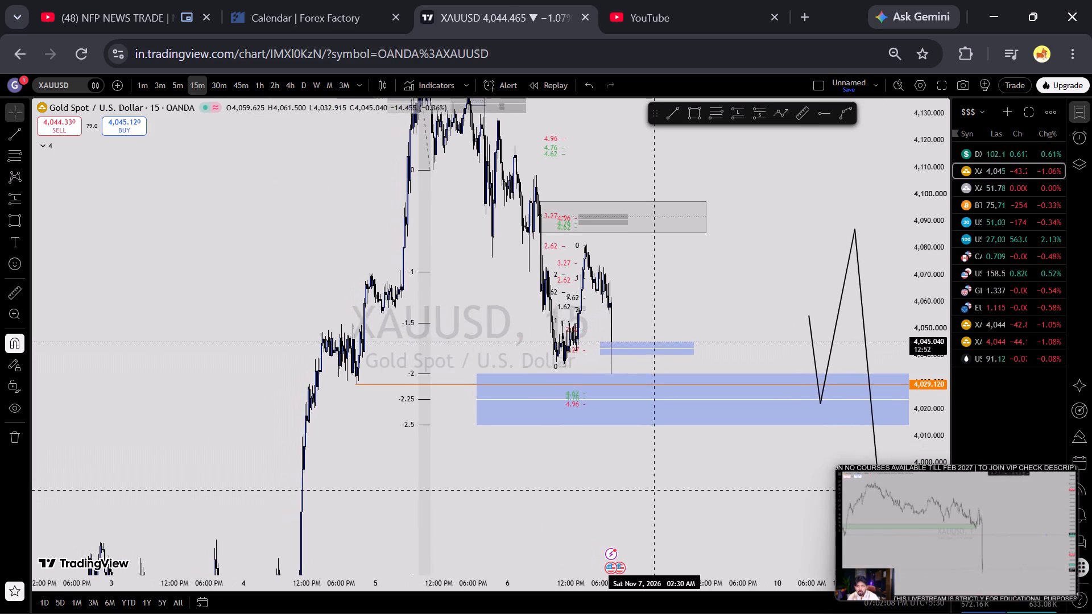
pyautogui.moveTo(663, 489); pyautogui.dragTo(676, 488)
pyautogui.scroll(5, 676, 488)
pyautogui.scroll(-4, 929, 381)
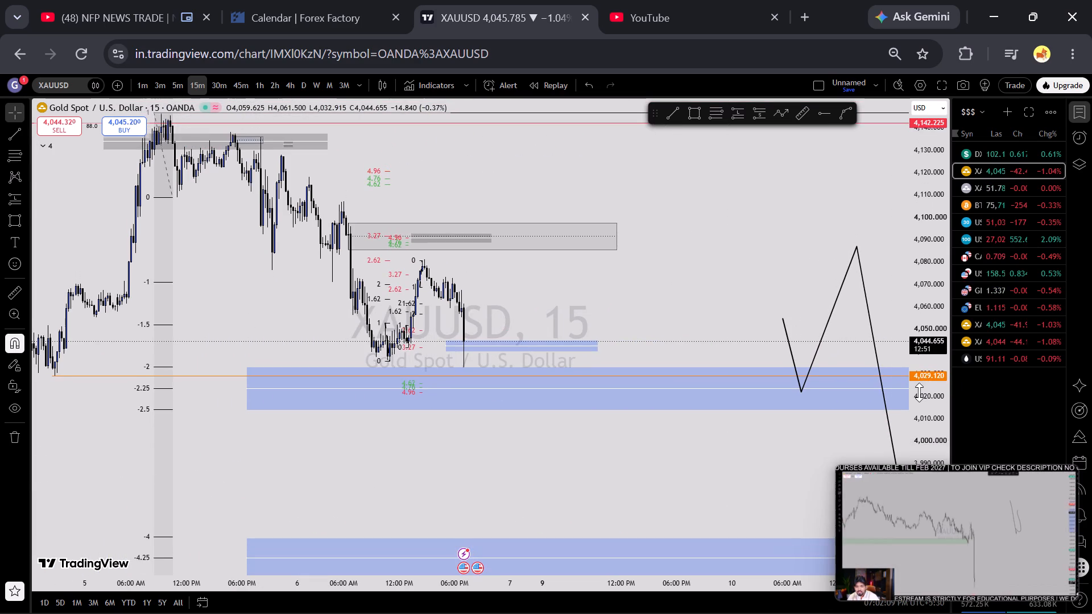
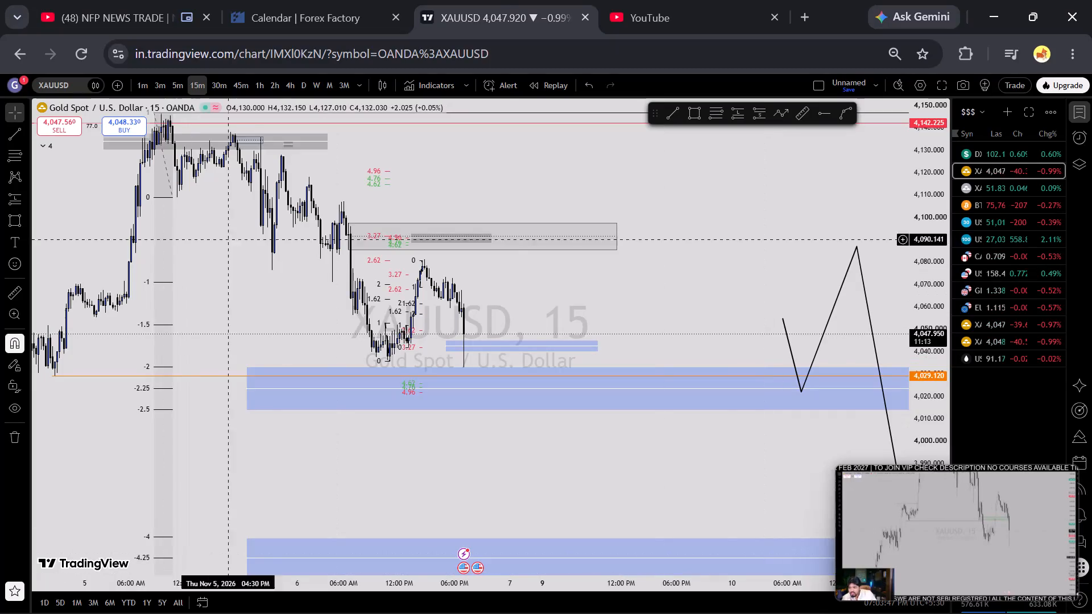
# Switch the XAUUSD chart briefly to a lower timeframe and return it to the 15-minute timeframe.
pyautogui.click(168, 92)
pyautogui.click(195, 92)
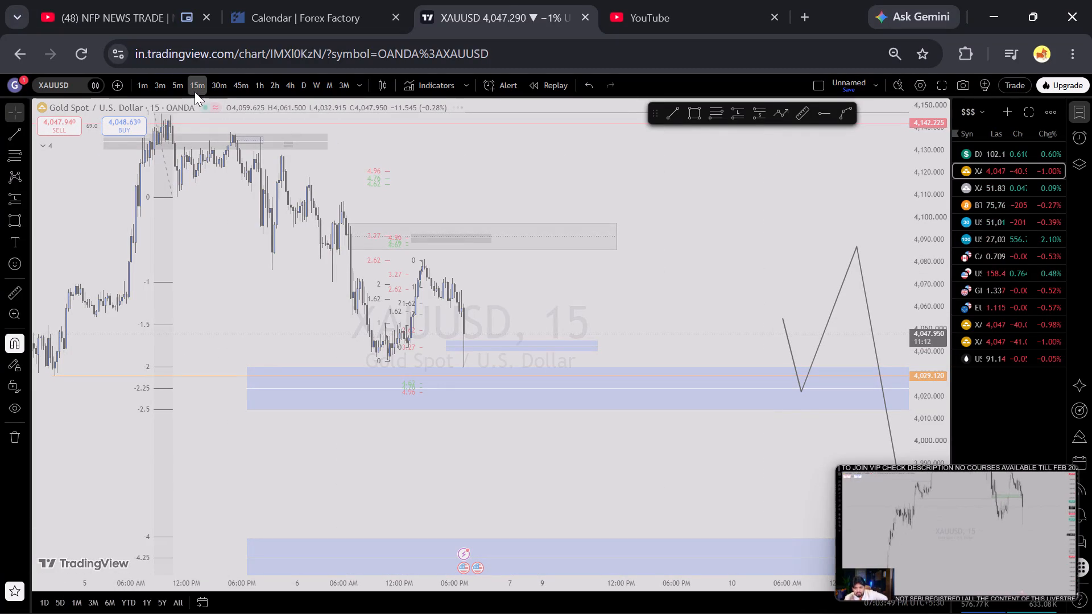
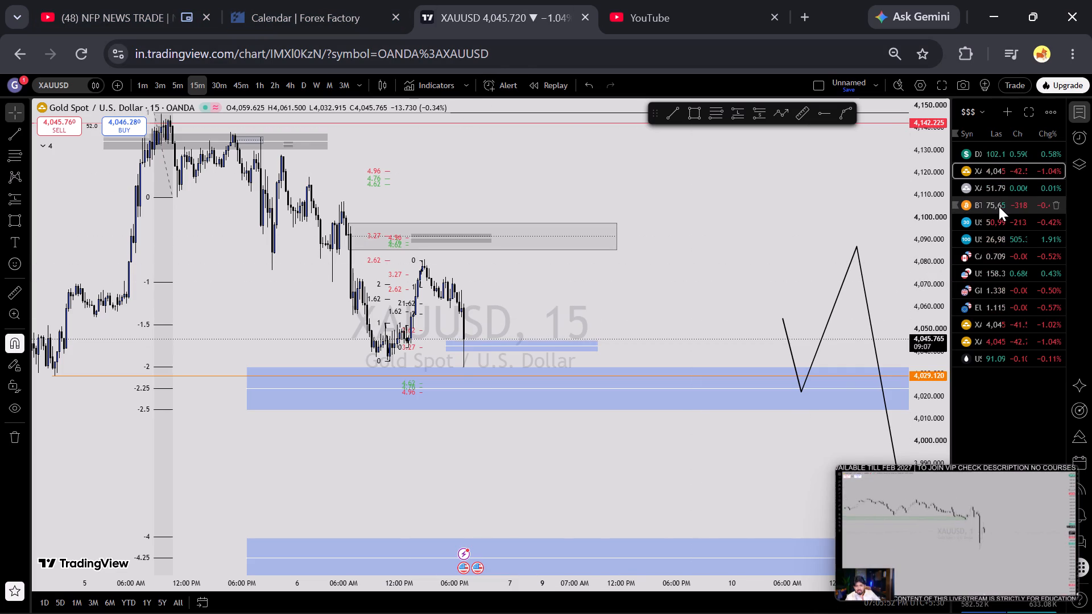
# Examine the XAUUSD 15-minute chart around the latest news candle, the blue demand zones and the projected price path.
pyautogui.scroll(3, 806, 356)
pyautogui.scroll(2, 901, 370)
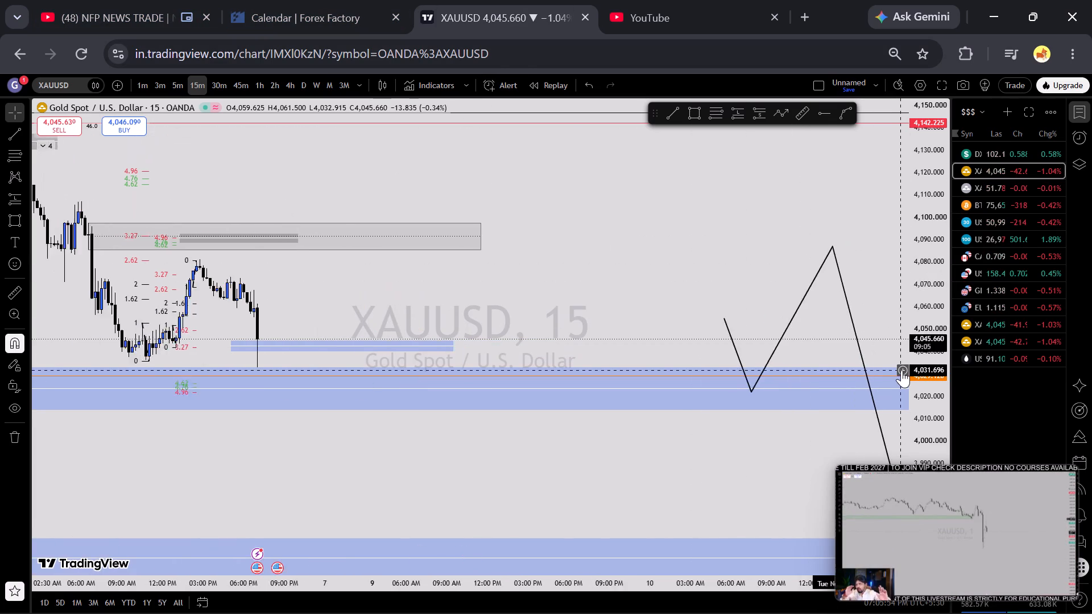
pyautogui.scroll(2, 901, 370)
pyautogui.scroll(-5, 901, 370)
pyautogui.scroll(10, 925, 382)
pyautogui.scroll(-6, 925, 381)
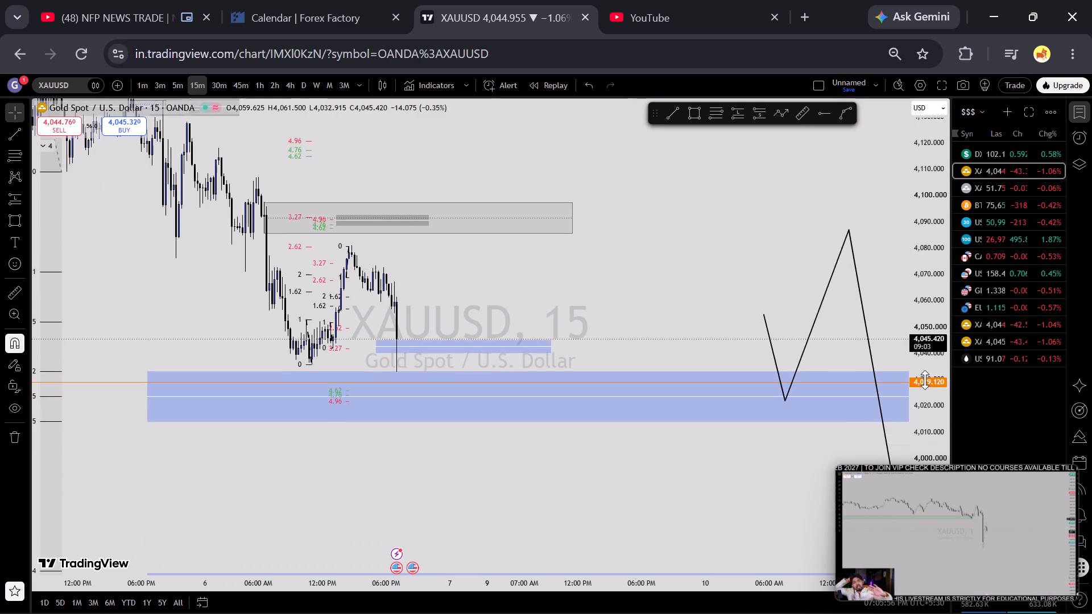
pyautogui.scroll(-6, 925, 380)
pyautogui.scroll(-7, 772, 316)
pyautogui.scroll(-6, 828, 315)
pyautogui.moveTo(864, 309); pyautogui.dragTo(796, 302)
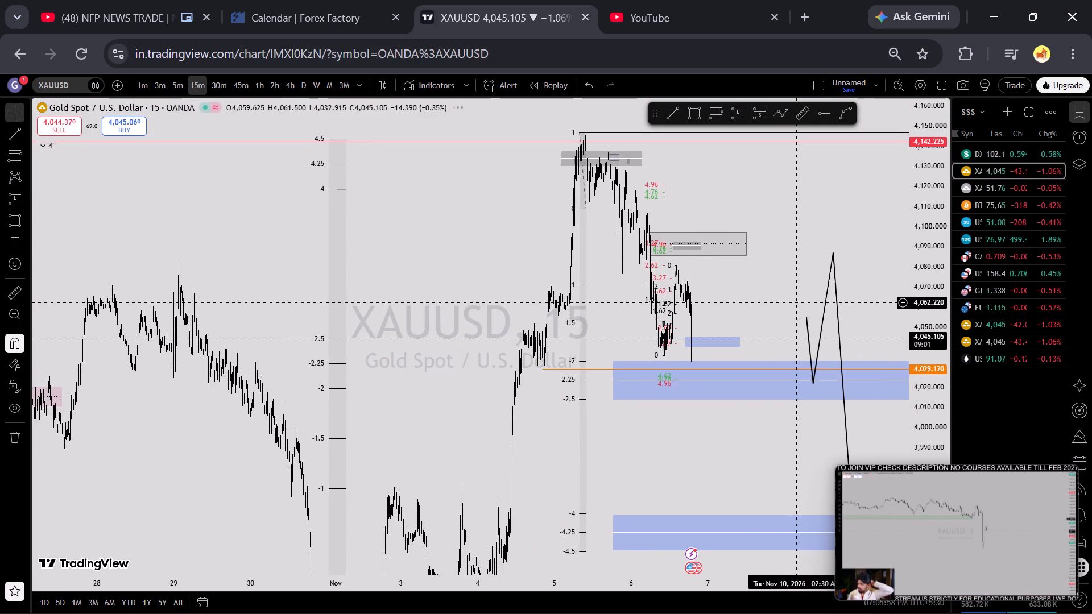
pyautogui.scroll(5, 796, 302)
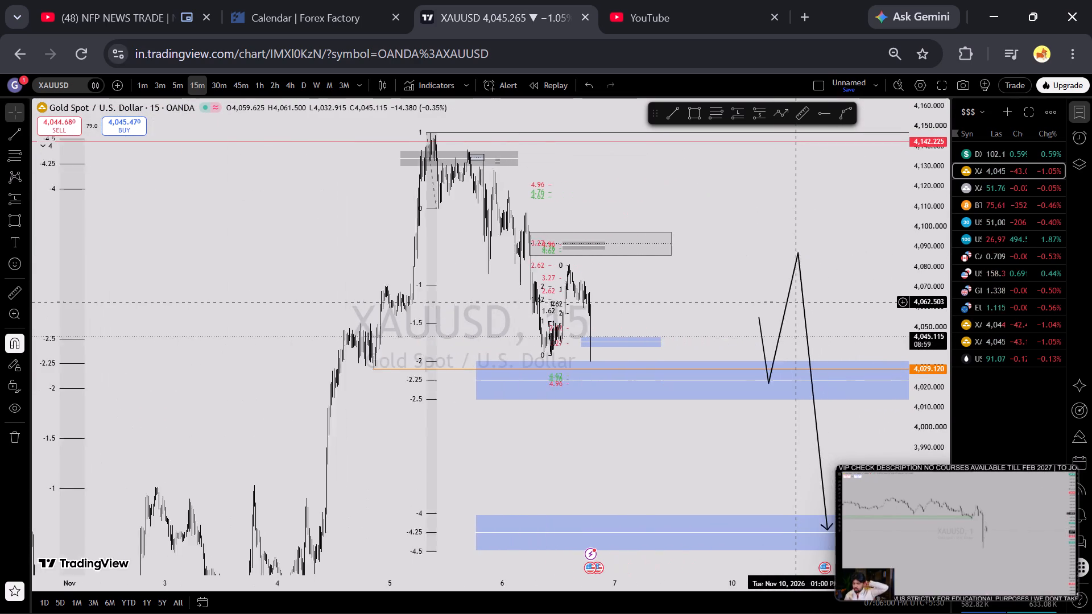
# Switch the XAUUSD chart to the 5-minute timeframe and inspect the news candle's reaction near the blue zones.
pyautogui.click(179, 82)
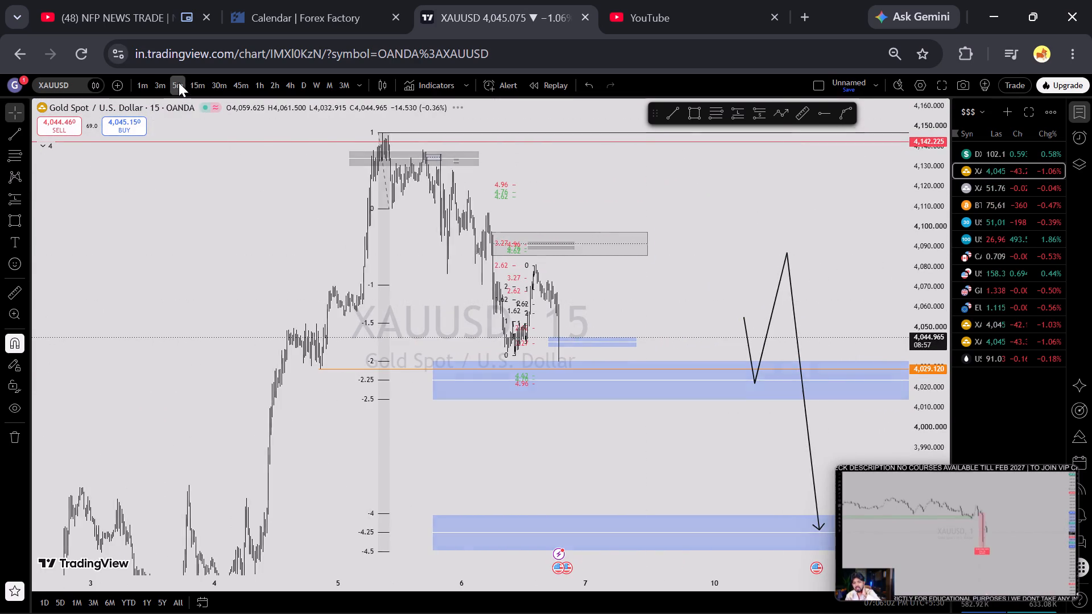
pyautogui.scroll(2, 856, 308)
pyautogui.scroll(7, 920, 358)
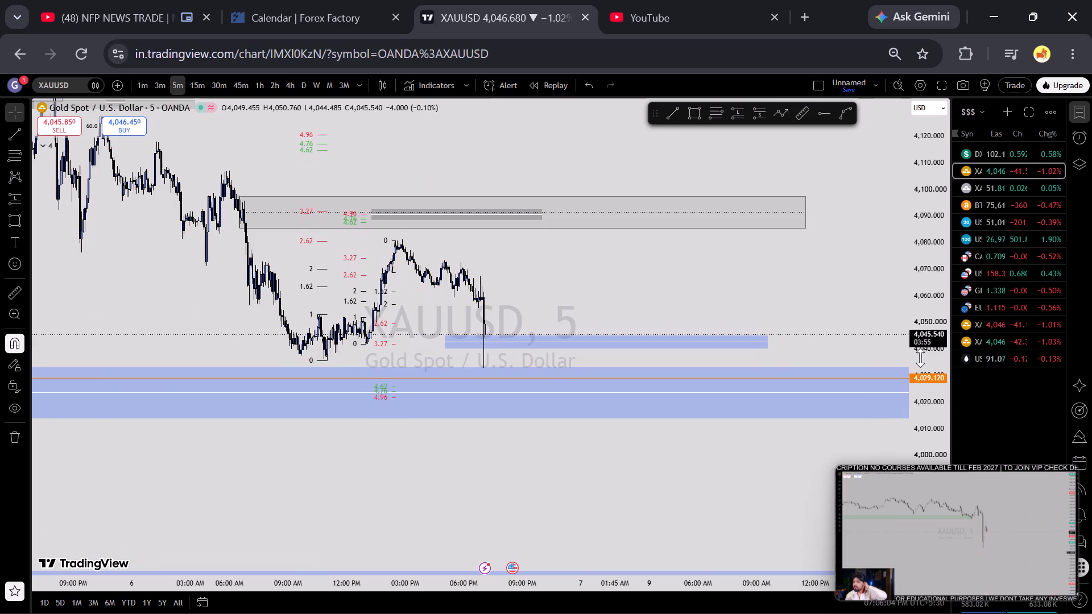
pyautogui.scroll(6, 920, 358)
pyautogui.scroll(3, 603, 283)
pyautogui.moveTo(481, 292); pyautogui.dragTo(701, 283)
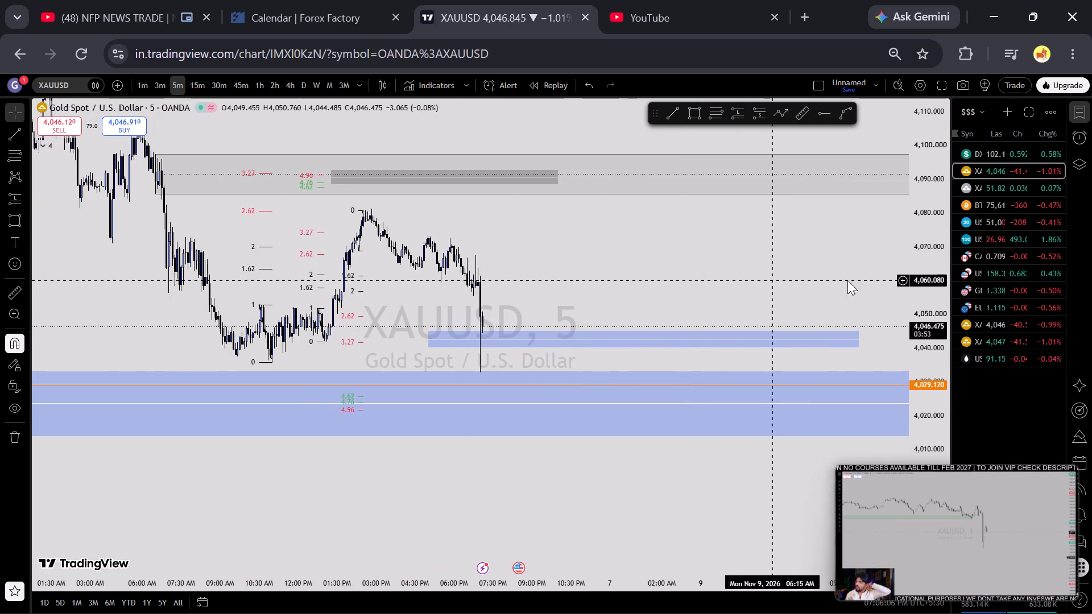
# Open BTCUSD from the watchlist, switch it to the 45-minute timeframe and review price against the marked zones.
pyautogui.click(991, 210)
pyautogui.scroll(-8, 953, 266)
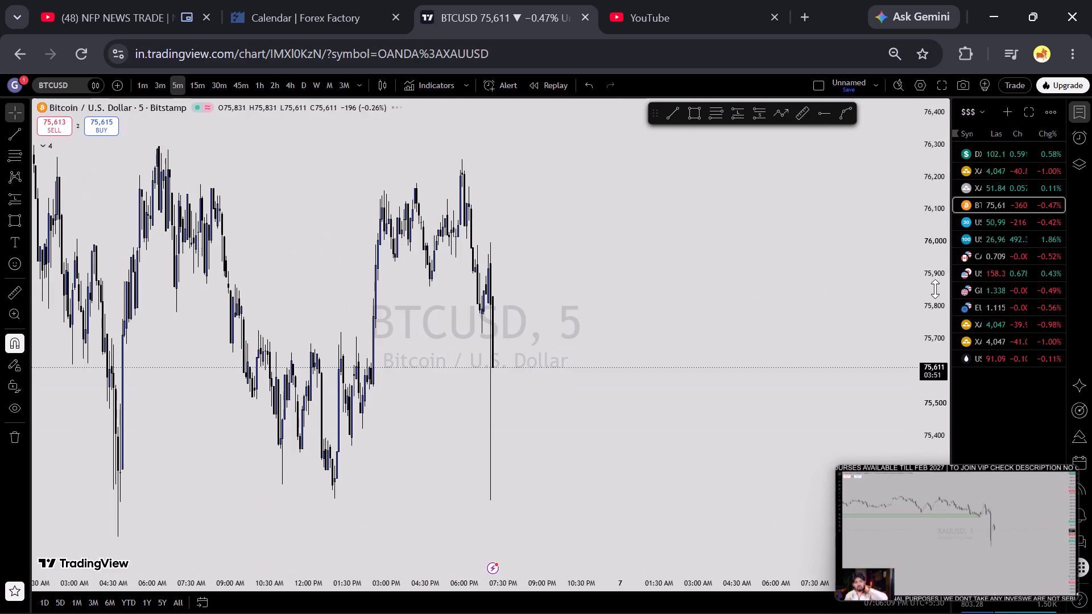
pyautogui.scroll(-12, 935, 289)
pyautogui.scroll(-12, 962, 310)
pyautogui.click(250, 81)
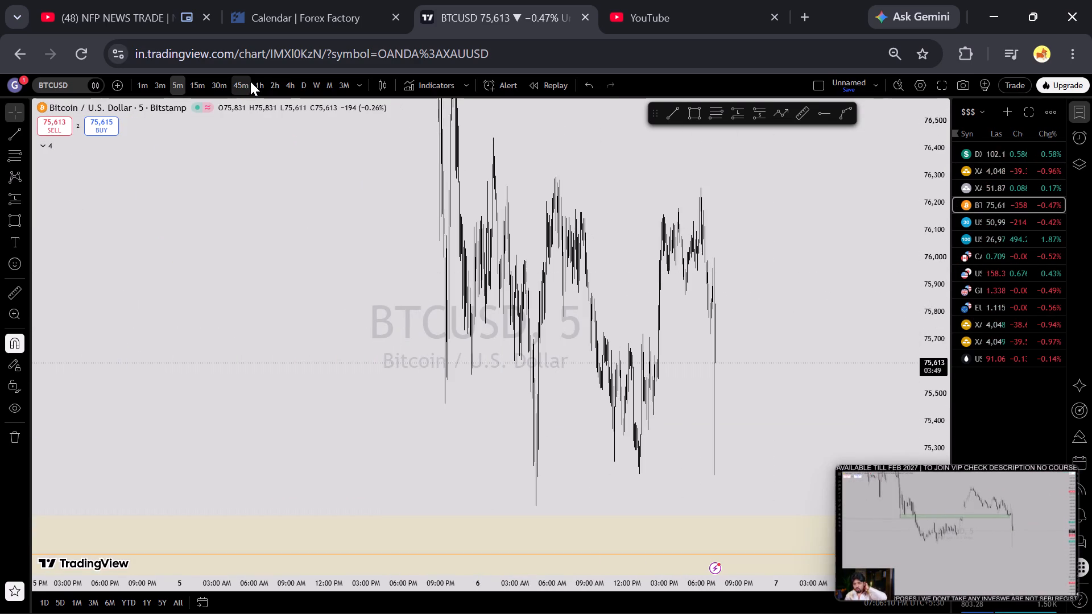
pyautogui.scroll(6, 657, 186)
pyautogui.rightClick(741, 283)
pyautogui.moveTo(781, 293); pyautogui.dragTo(780, 293, button='right')
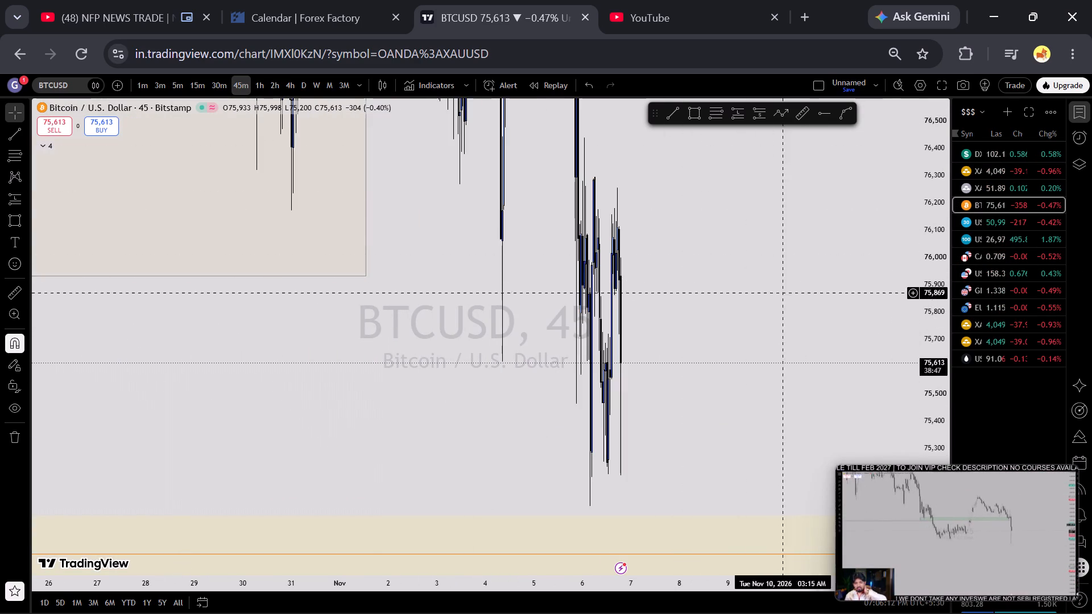
pyautogui.moveTo(780, 293); pyautogui.dragTo(772, 294, button='right')
pyautogui.click(779, 295)
pyautogui.scroll(-5, 919, 296)
pyautogui.moveTo(886, 297); pyautogui.dragTo(788, 278)
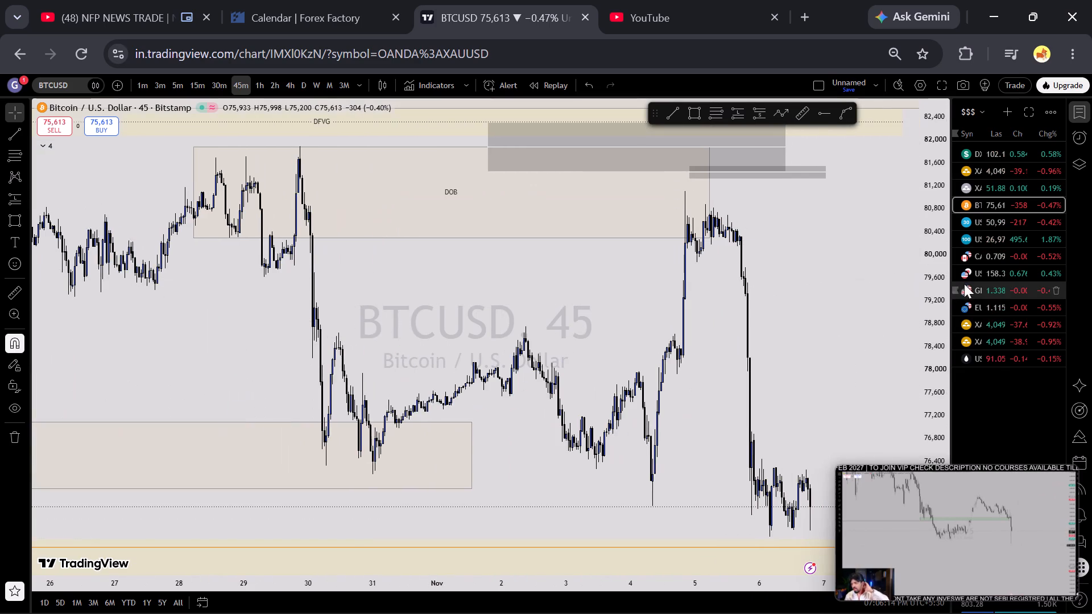
pyautogui.scroll(-7, 941, 293)
pyautogui.moveTo(872, 293); pyautogui.dragTo(780, 258)
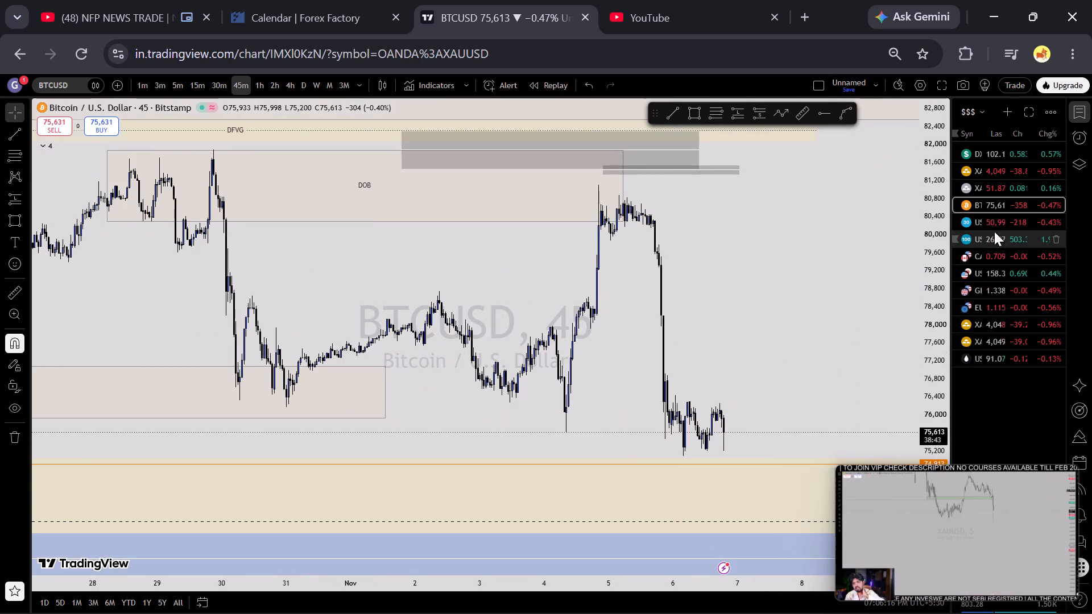
# Open US30 from the watchlist and examine its 45-minute price action around the DOB area and blue zones.
pyautogui.click(991, 221)
pyautogui.scroll(-14, 930, 284)
pyautogui.scroll(1, 809, 287)
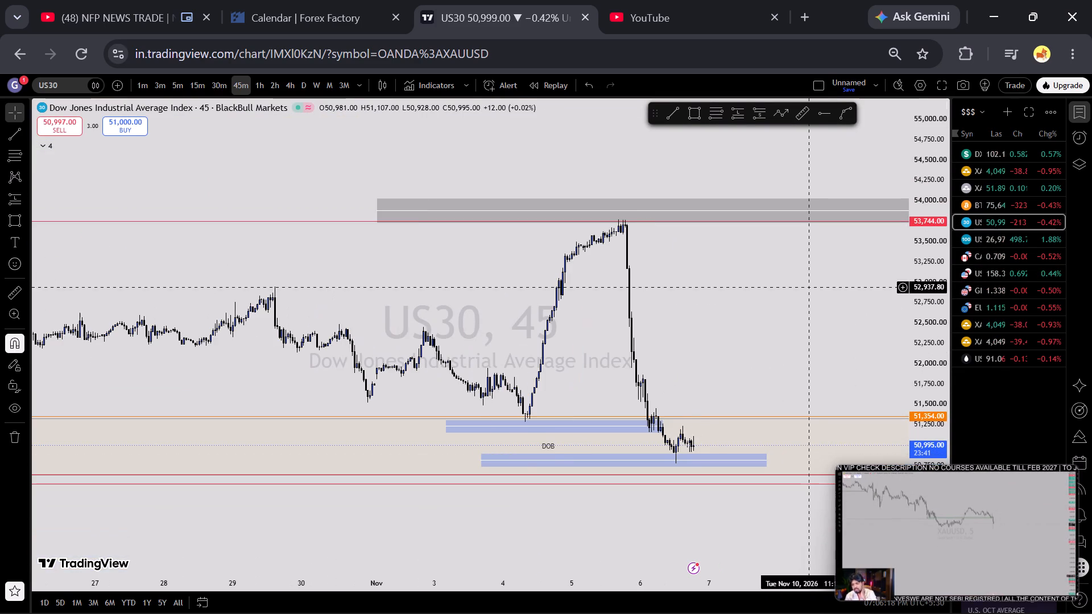
pyautogui.scroll(2, 925, 342)
pyautogui.moveTo(827, 370); pyautogui.dragTo(901, 245)
pyautogui.scroll(3, 895, 257)
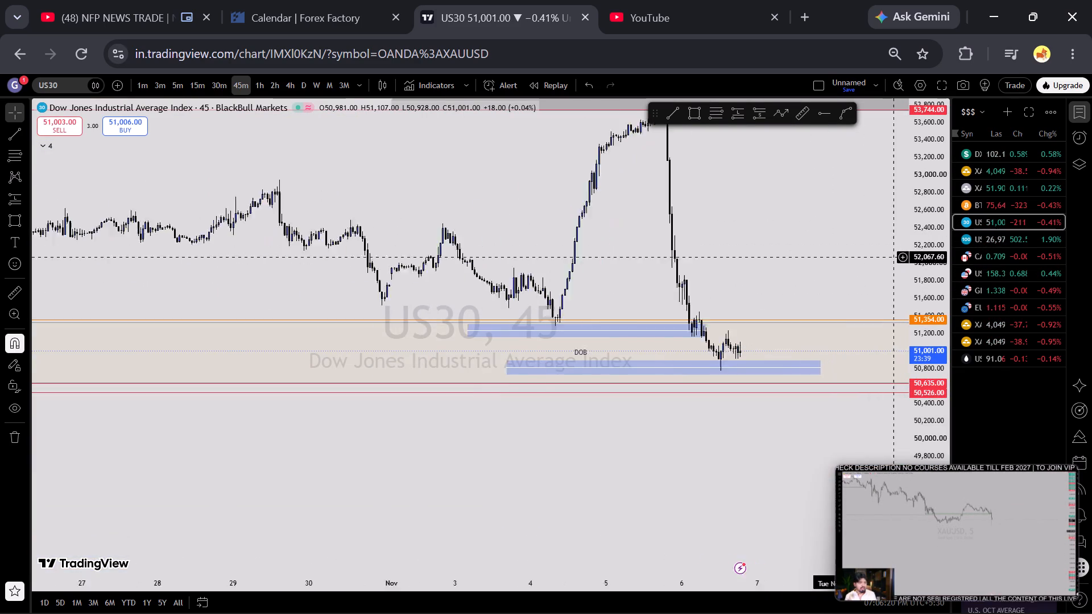
pyautogui.scroll(1, 895, 257)
pyautogui.scroll(19, 934, 304)
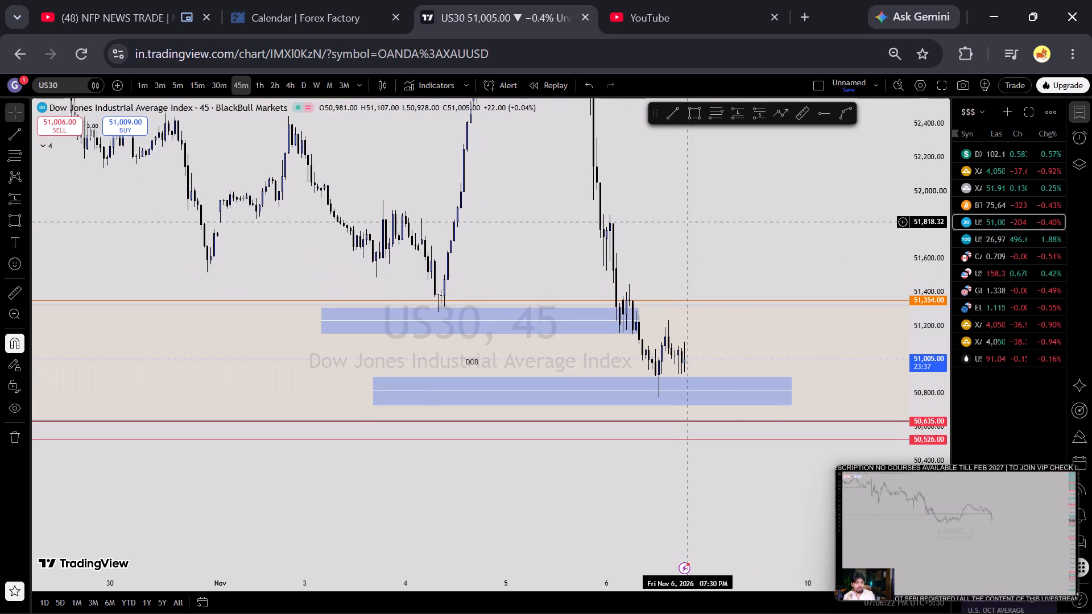
pyautogui.scroll(-6, 721, 255)
pyautogui.scroll(-13, 959, 276)
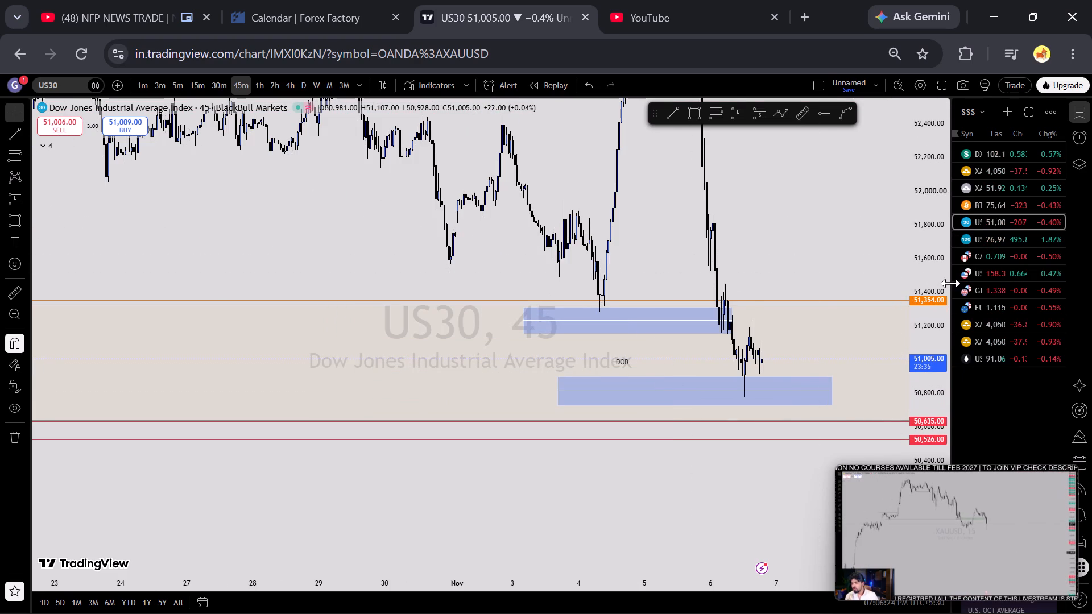
pyautogui.scroll(11, 742, 287)
pyautogui.scroll(-7, 739, 283)
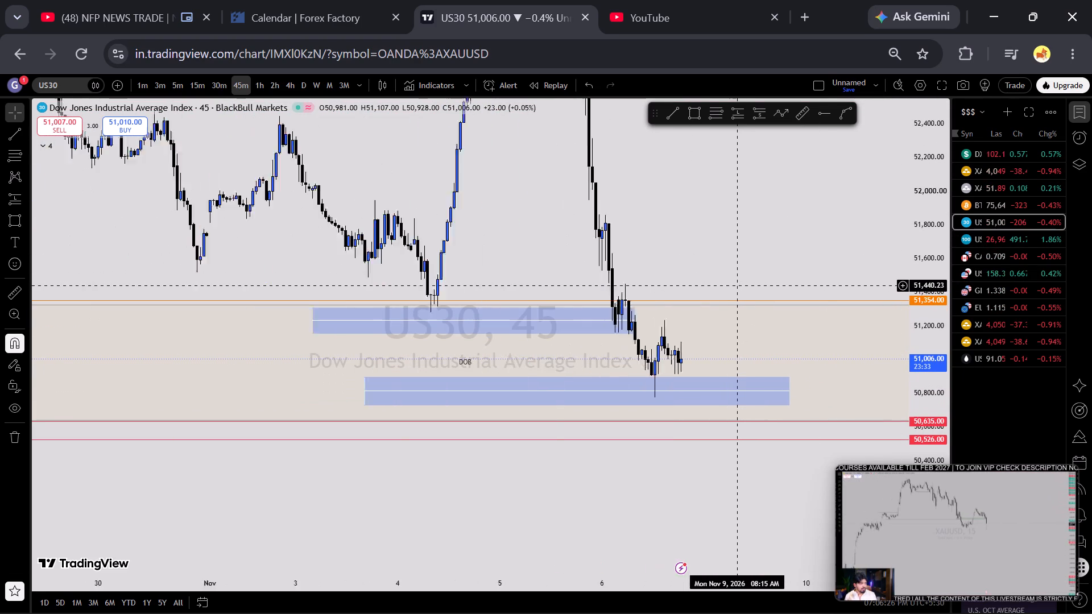
# Delete the triggered XAUUSD Crossing 4,047.182 alert and return to the watchlist.
pyautogui.click(1073, 146)
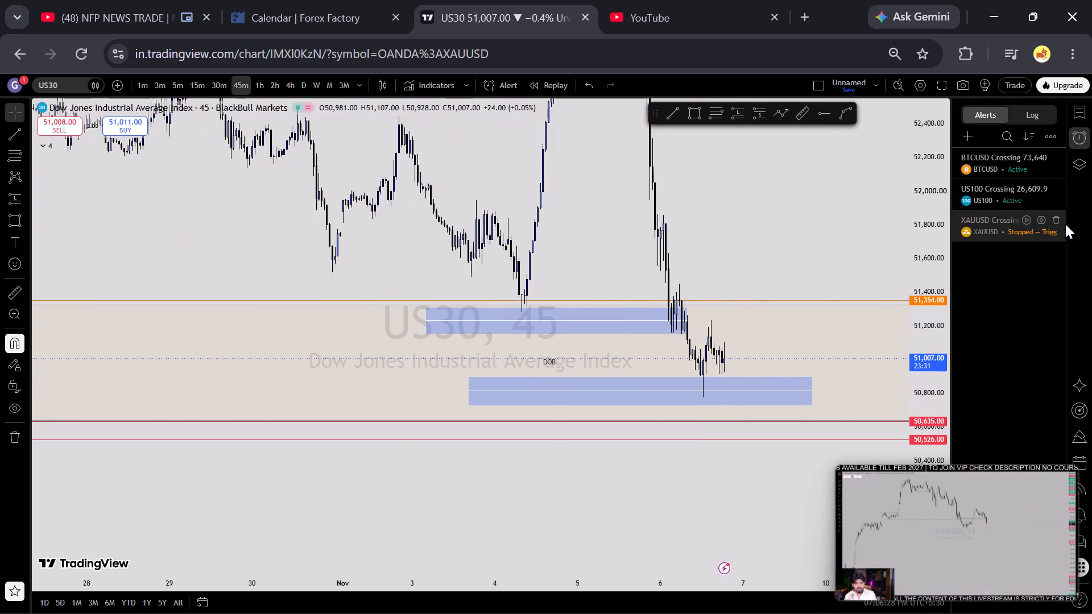
pyautogui.click(1059, 222)
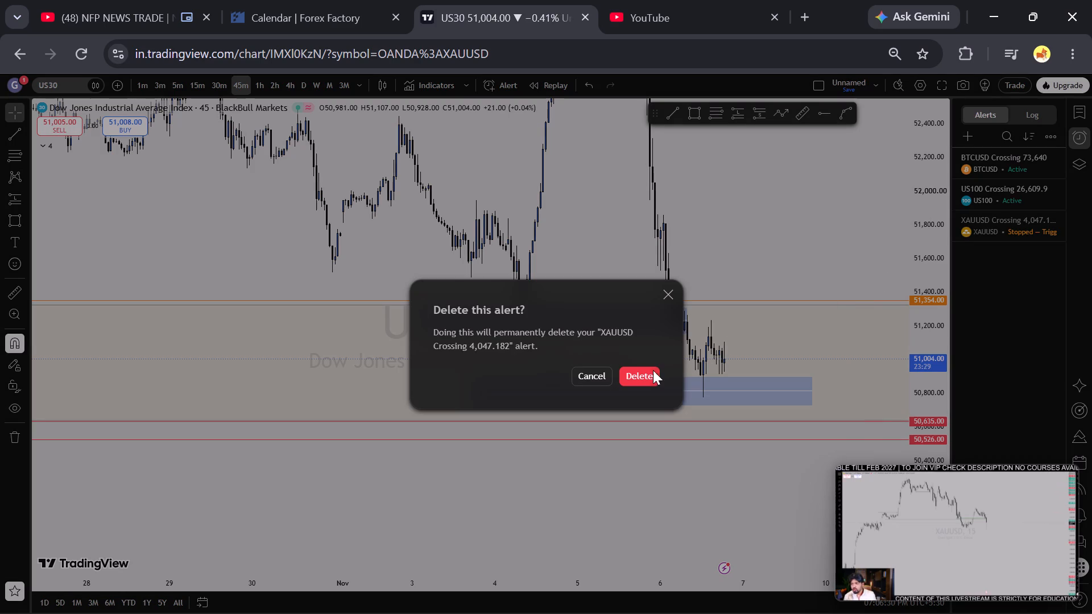
pyautogui.click(651, 371)
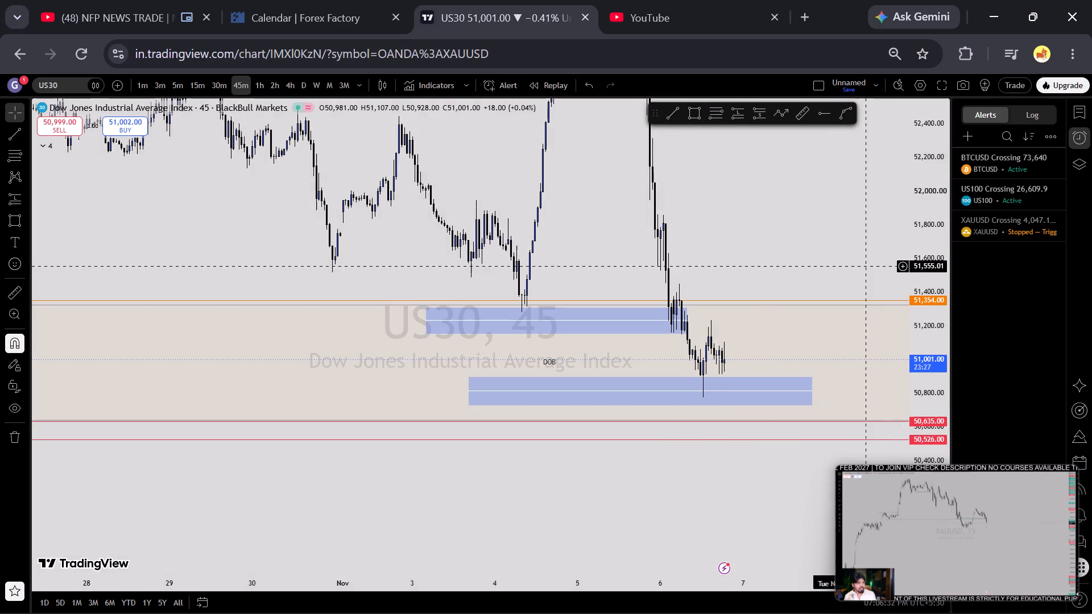
pyautogui.scroll(1, 866, 268)
pyautogui.click(1076, 111)
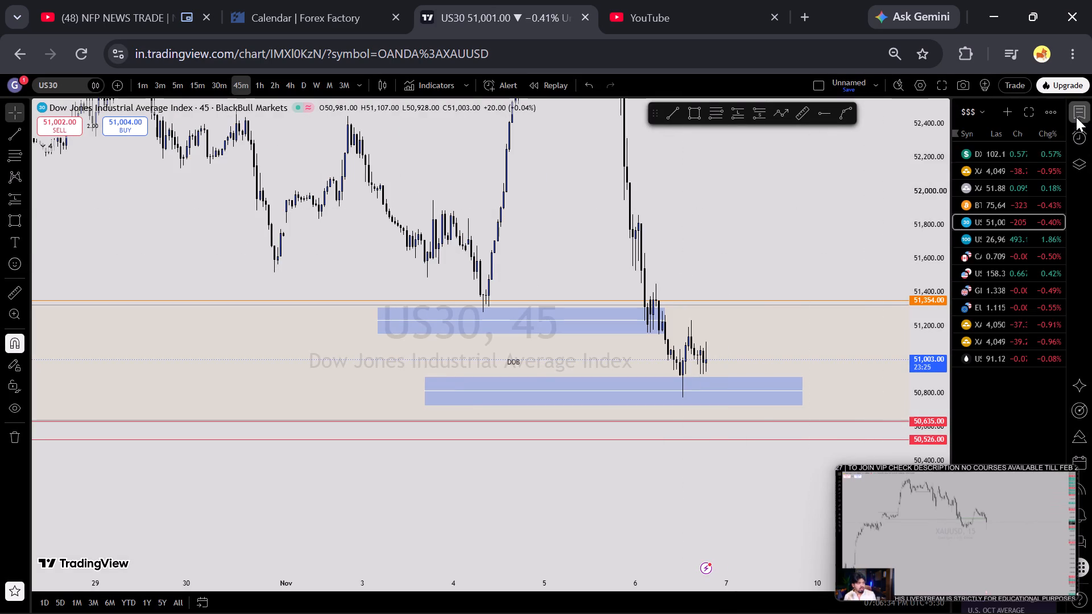
# Switch the US30 chart to the 1-hour timeframe and inspect the recent candles above the lower blue zone.
pyautogui.scroll(2, 847, 274)
pyautogui.scroll(5, 937, 293)
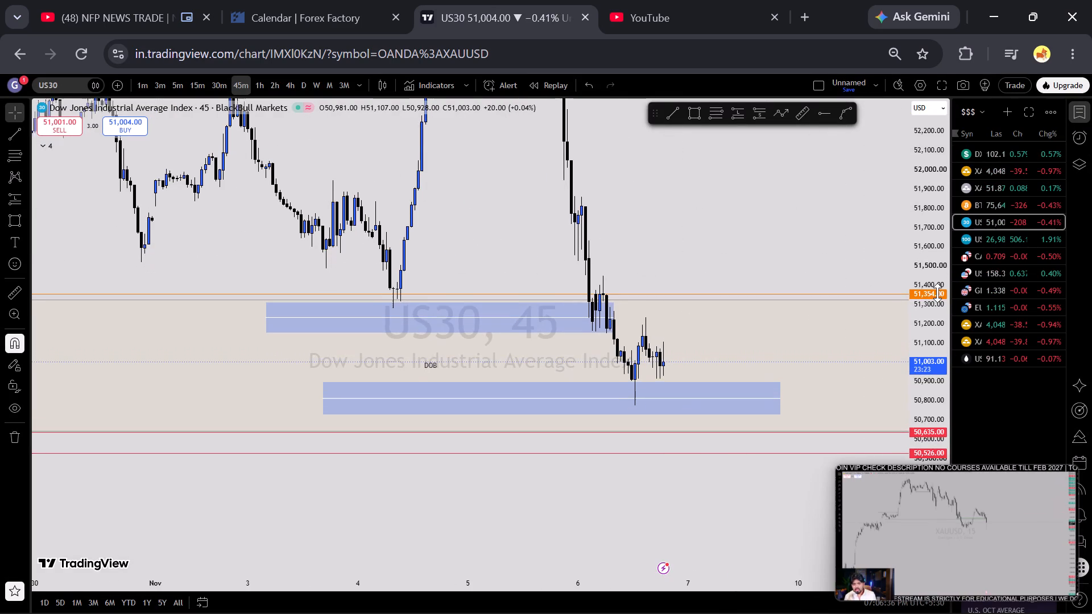
pyautogui.click(263, 84)
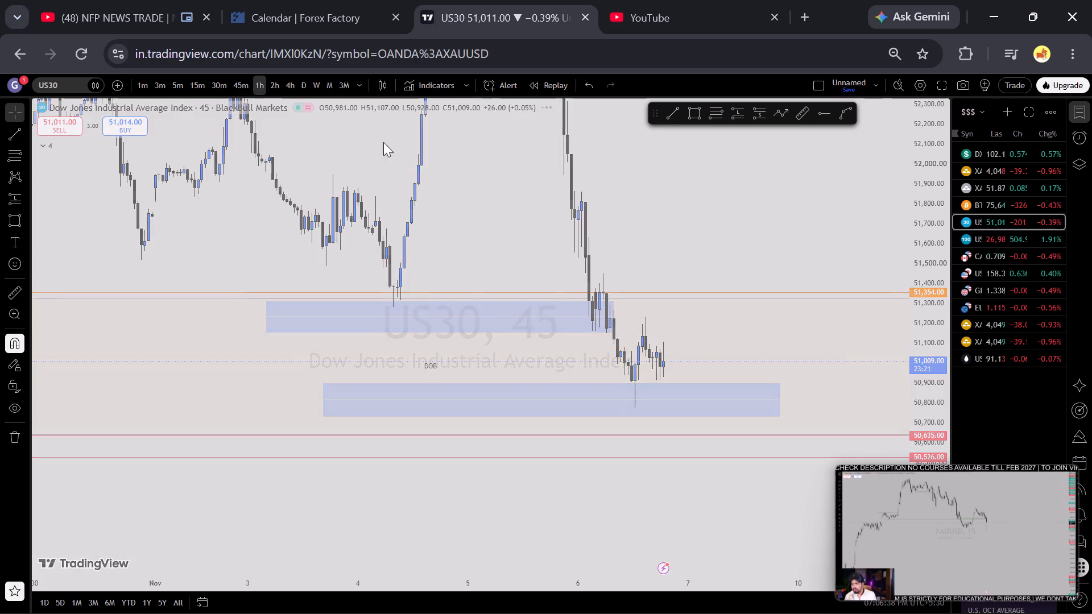
pyautogui.scroll(5, 485, 164)
pyautogui.scroll(3, 599, 223)
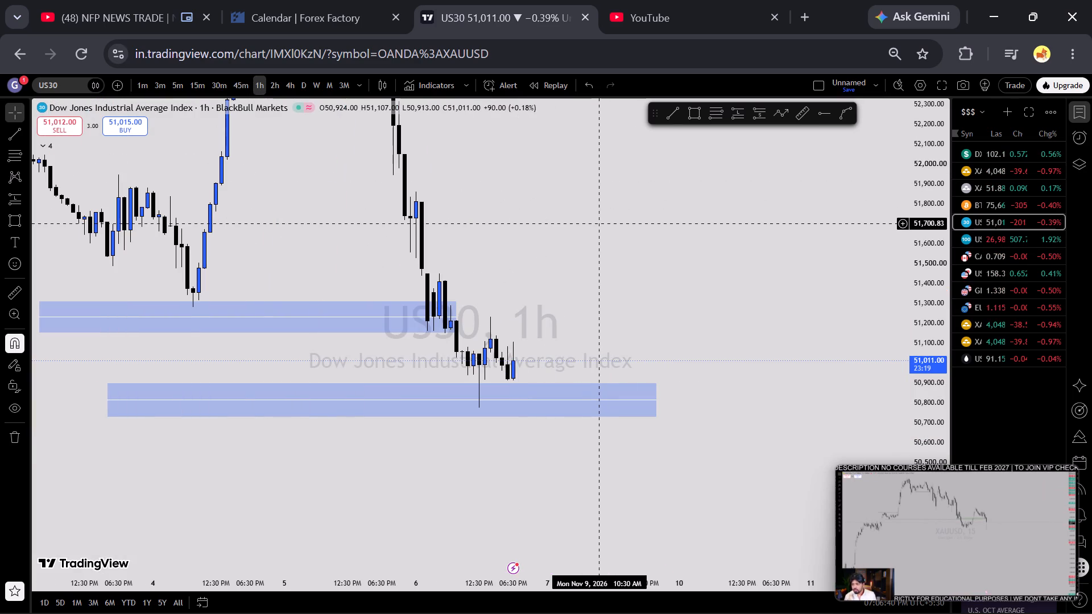
# Close the floating livestream video.
pyautogui.click(1068, 477)
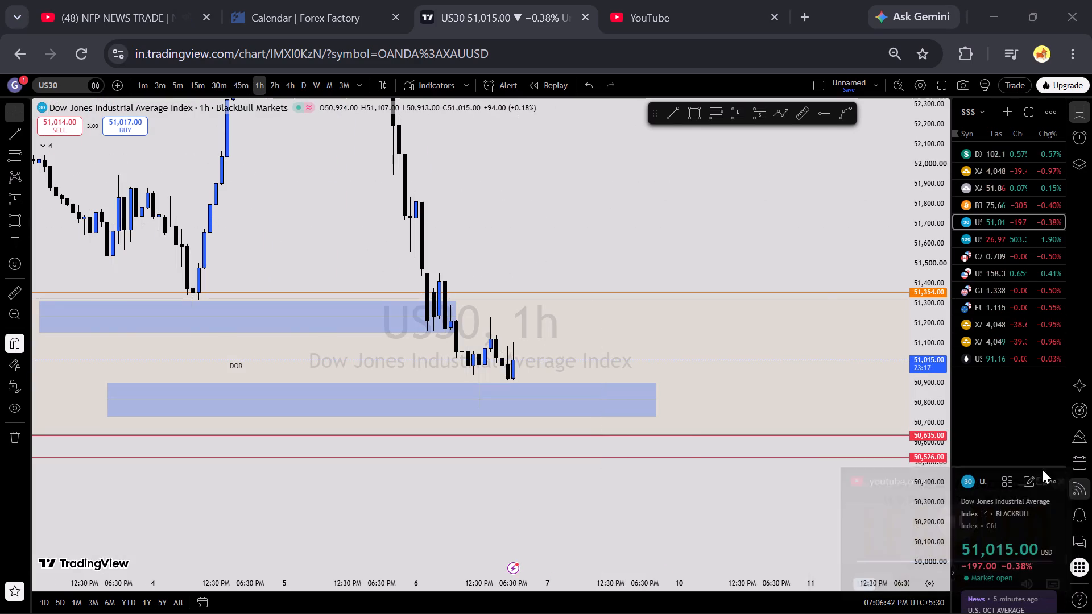
# Step the US30 chart down through the 30-minute to the 15-minute timeframe and inspect the latest candles.
pyautogui.click(227, 89)
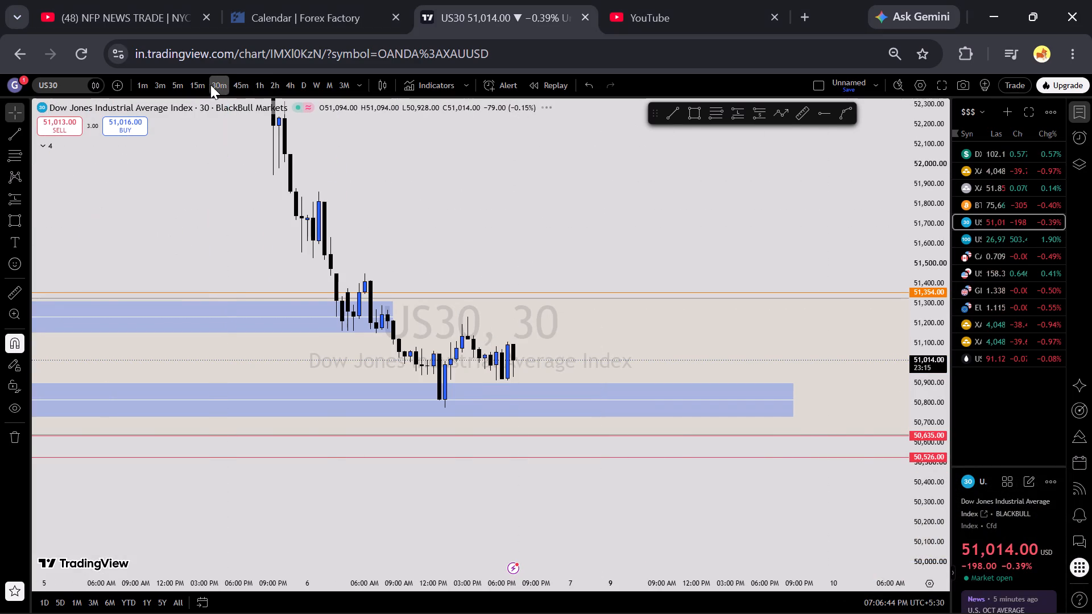
pyautogui.click(199, 80)
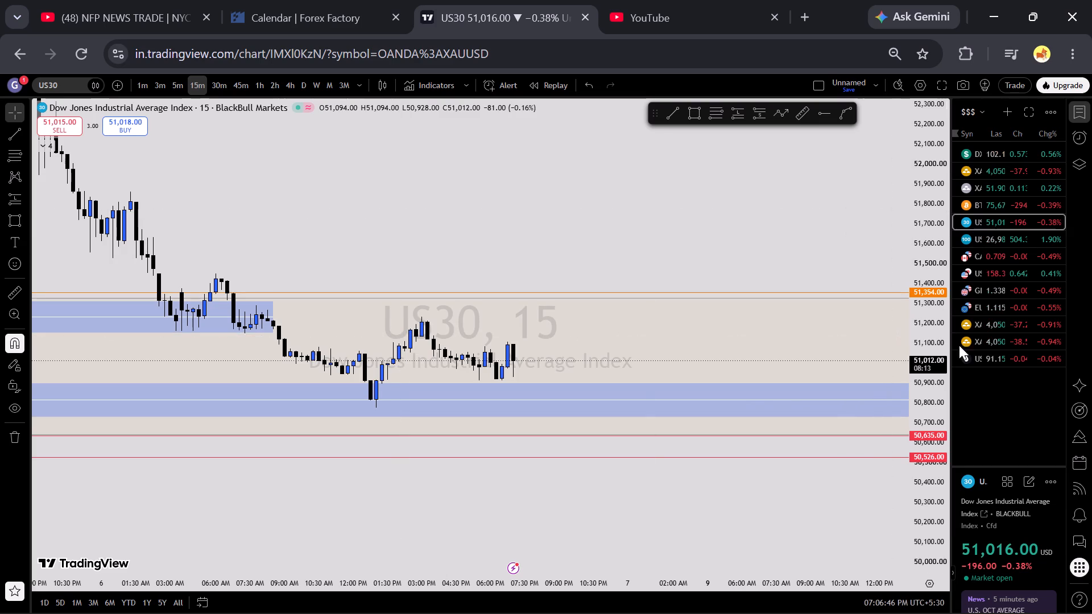
pyautogui.scroll(10, 978, 368)
pyautogui.scroll(11, 940, 368)
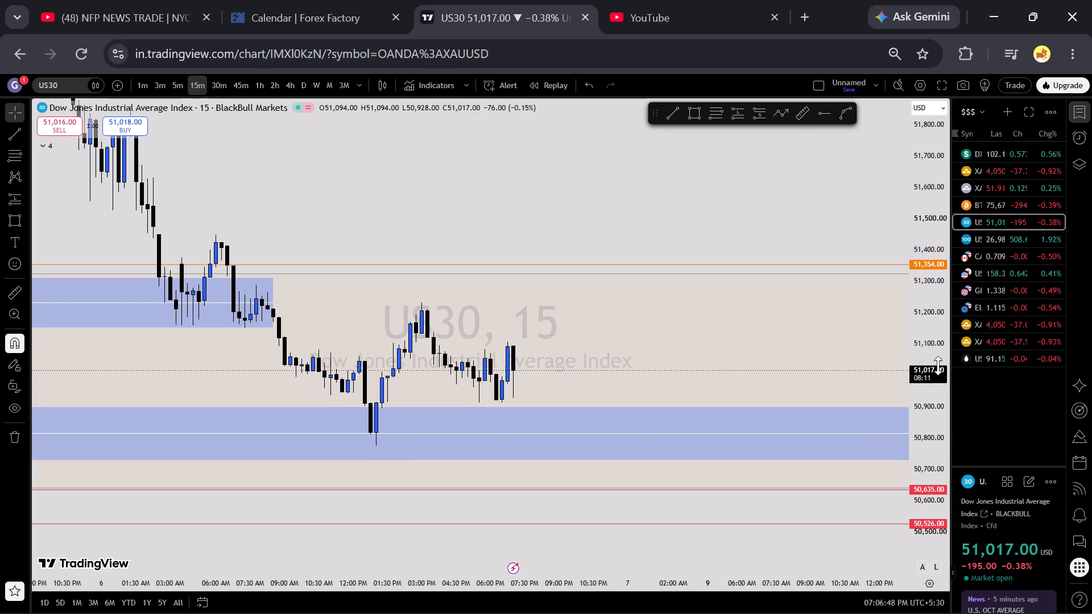
# Switch the US30 chart to the 5-minute timeframe and examine the latest candles above the blue zone.
pyautogui.click(178, 84)
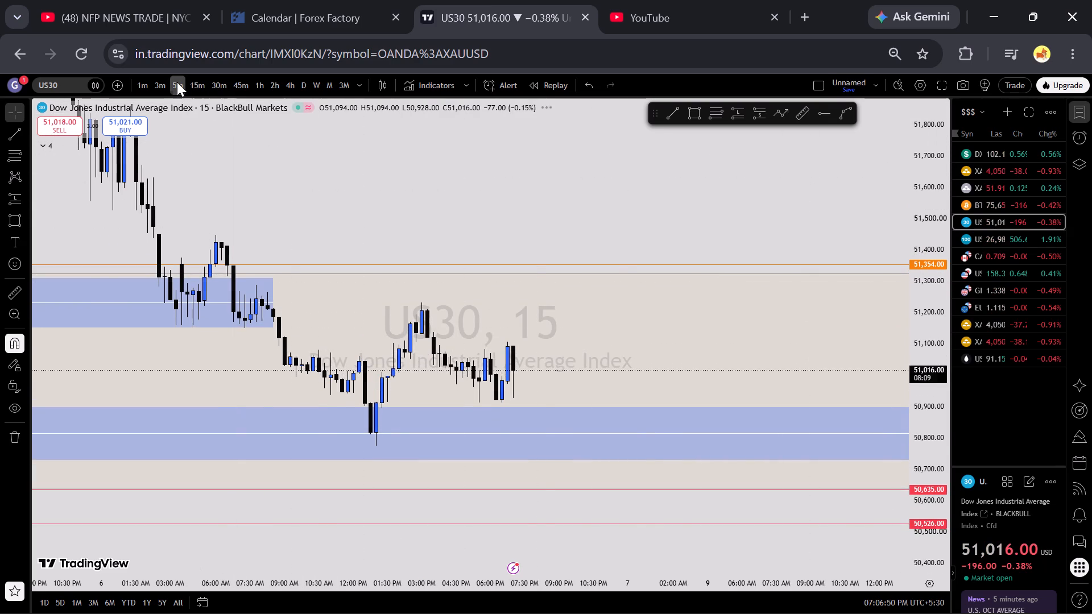
pyautogui.moveTo(585, 193); pyautogui.dragTo(759, 179)
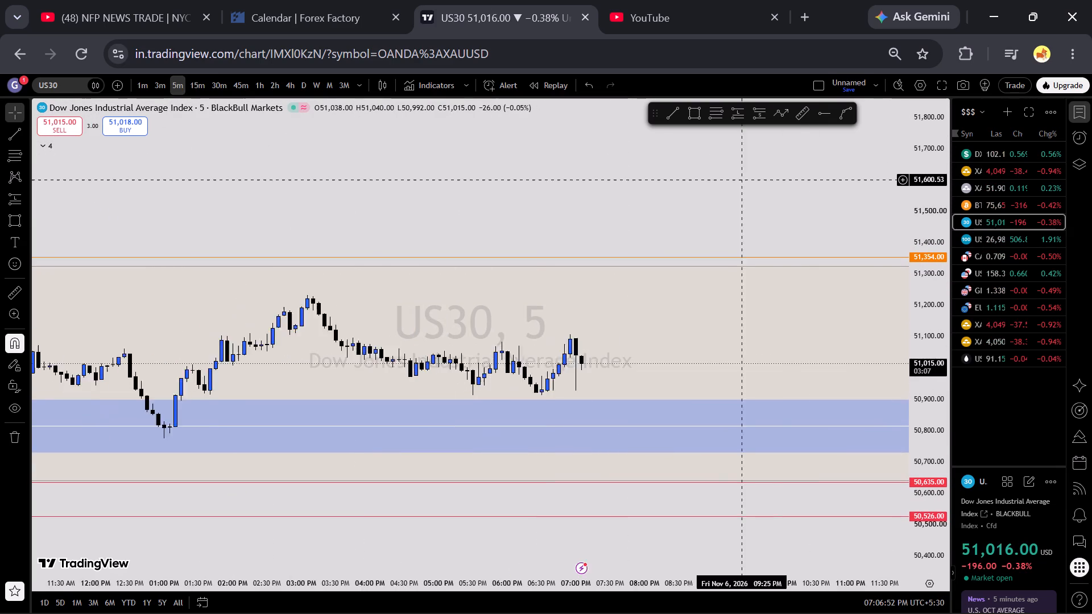
pyautogui.moveTo(759, 179); pyautogui.dragTo(794, 179)
pyautogui.scroll(-3, 805, 202)
pyautogui.scroll(4, 936, 237)
pyautogui.scroll(2, 757, 233)
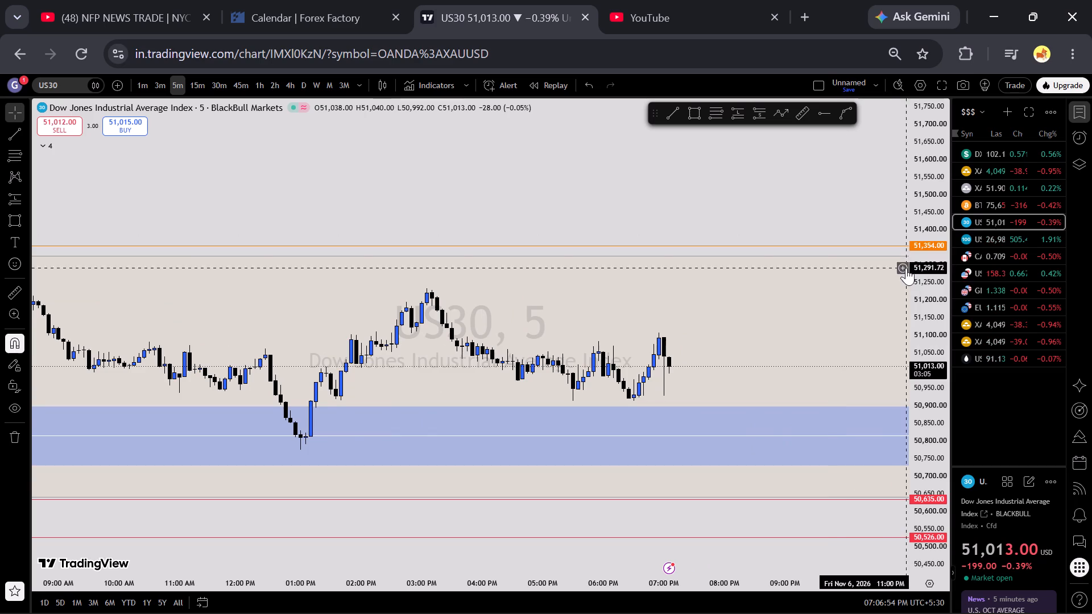
pyautogui.scroll(5, 936, 284)
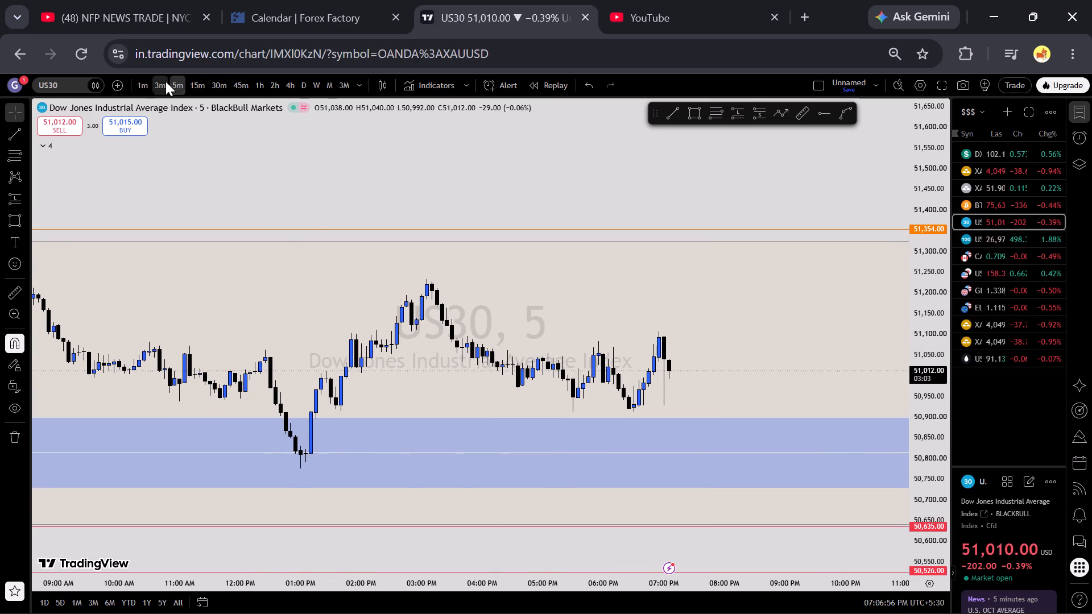
# Switch the US30 chart to the 3-minute timeframe and view the latest price reaction.
pyautogui.click(162, 82)
pyautogui.scroll(-2, 774, 312)
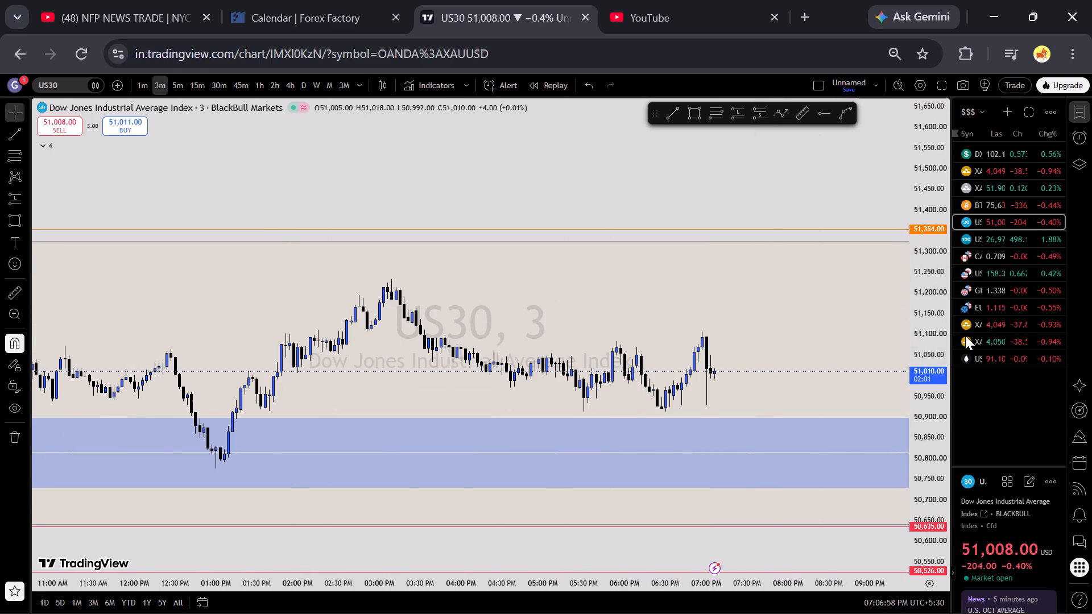
pyautogui.scroll(4, 974, 341)
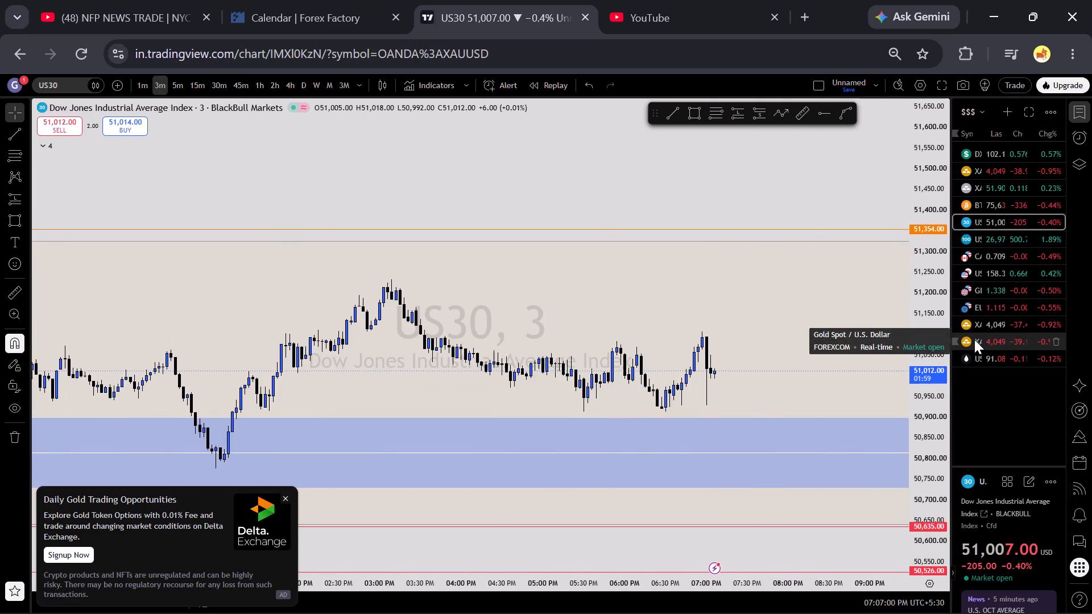
# Dismiss the Daily Gold Trading Opportunities advertisement.
pyautogui.click(283, 498)
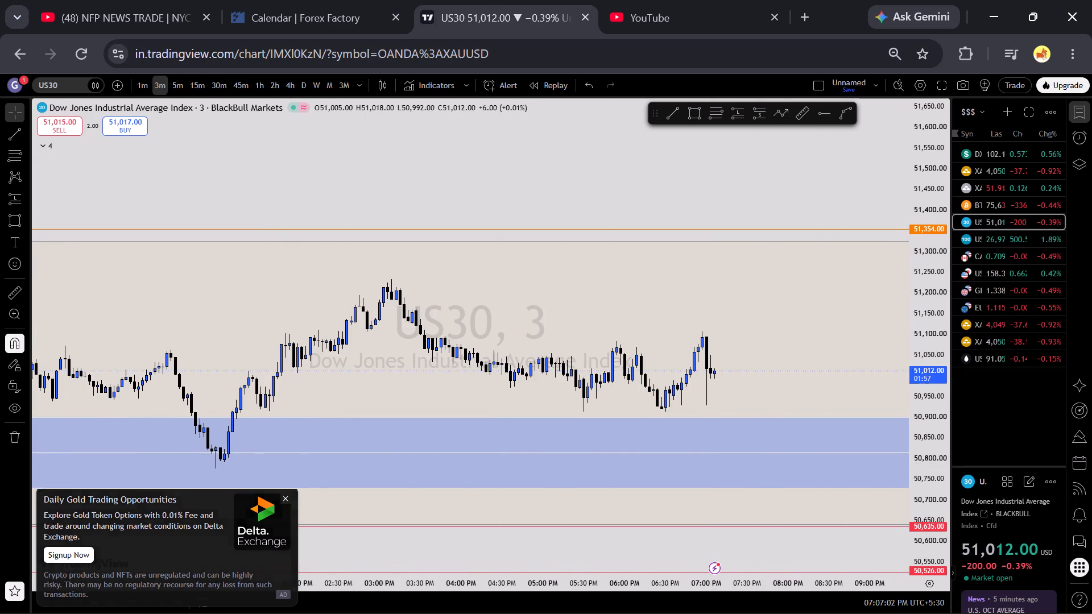
# Close the ad-free upgrade offer covering the chart.
pyautogui.click(175, 91)
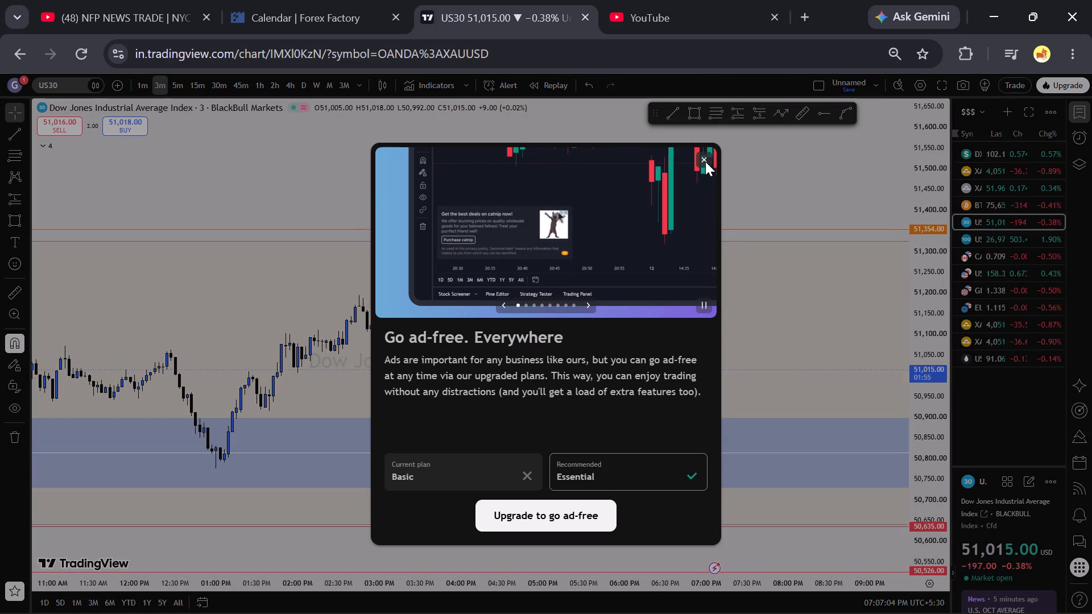
pyautogui.click(705, 161)
# Switch the US30 chart to the 15-minute timeframe and examine price around the blue zones across the past days.
pyautogui.click(192, 77)
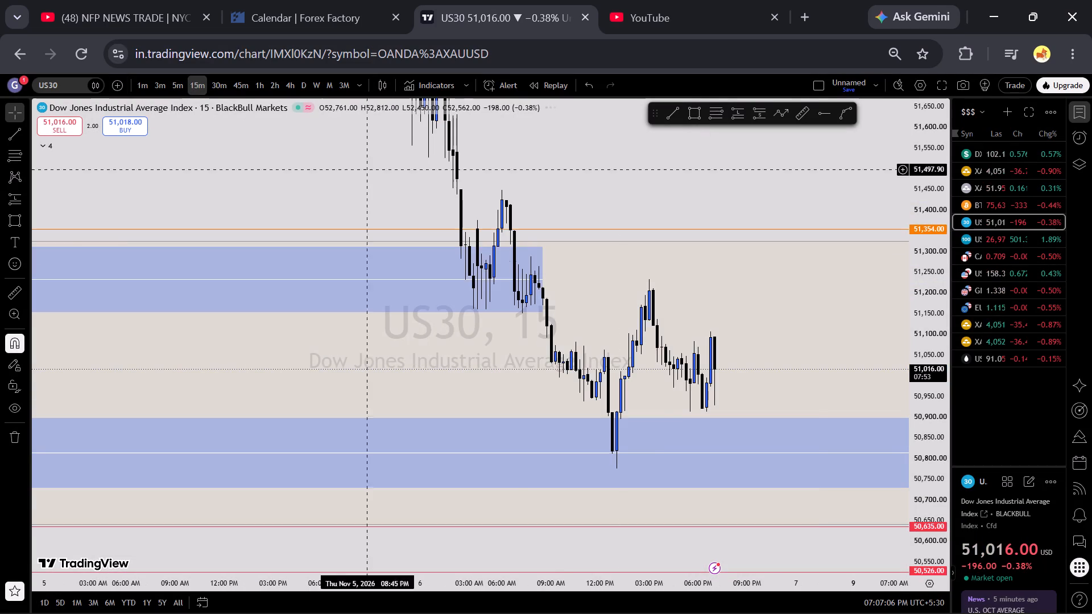
pyautogui.scroll(1, 832, 329)
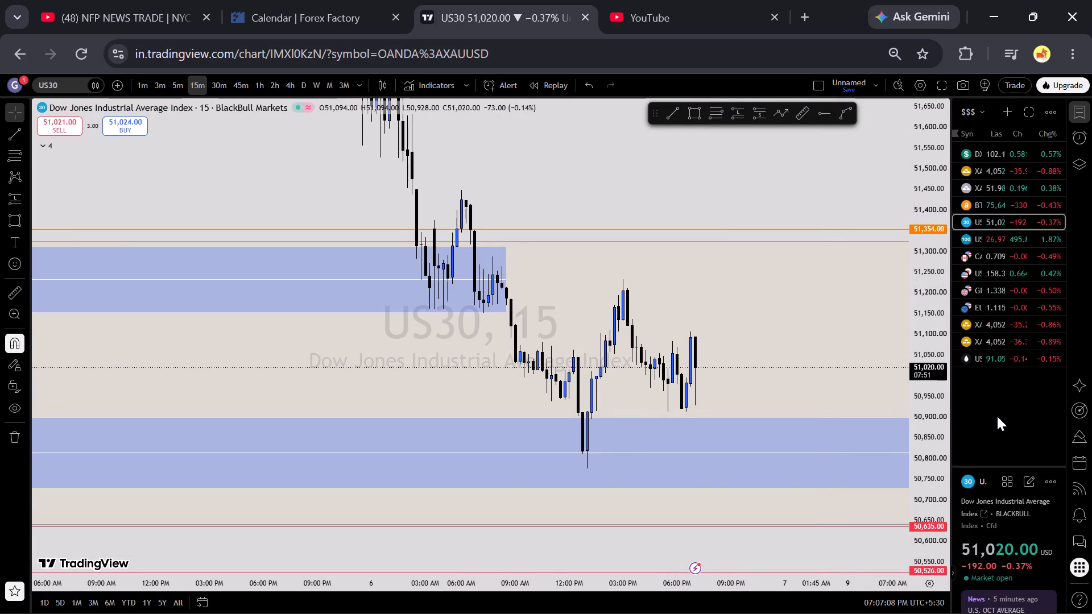
pyautogui.scroll(-20, 997, 416)
pyautogui.scroll(-15, 997, 416)
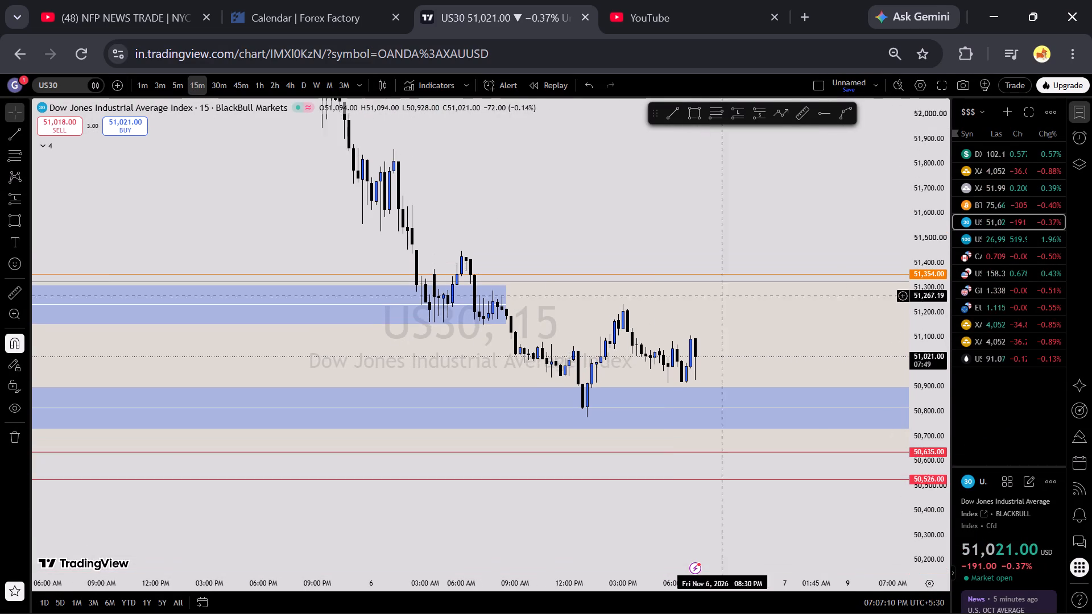
pyautogui.scroll(-3, 654, 224)
pyautogui.moveTo(834, 235); pyautogui.dragTo(623, 240)
pyautogui.scroll(-8, 821, 343)
pyautogui.scroll(-2, 961, 372)
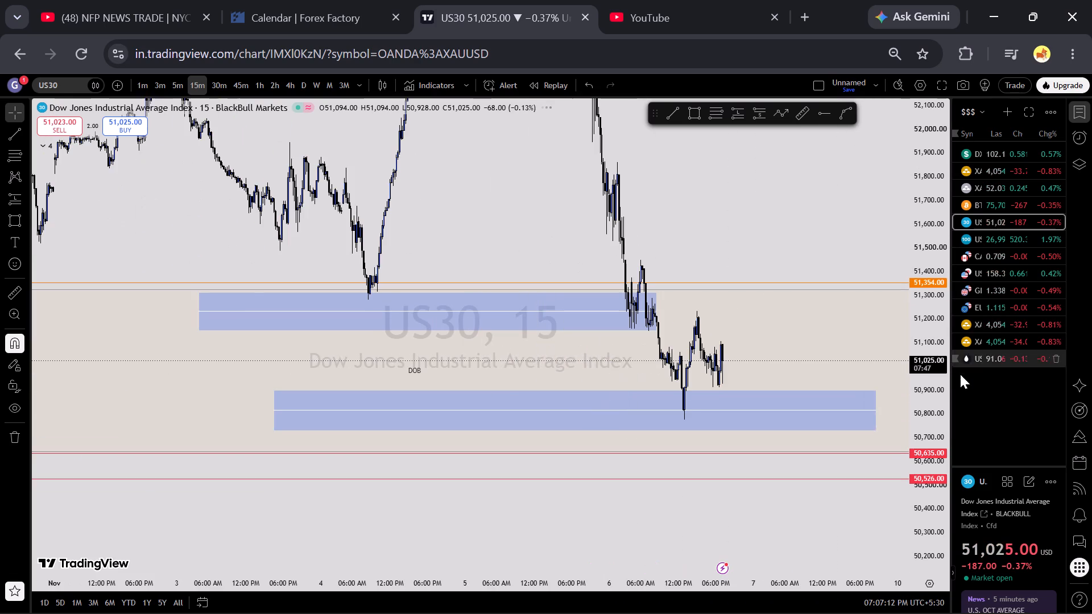
pyautogui.scroll(-20, 960, 374)
pyautogui.scroll(-5, 960, 374)
# Delete the US100 Crossing 26,609.9 price alert.
pyautogui.click(1081, 139)
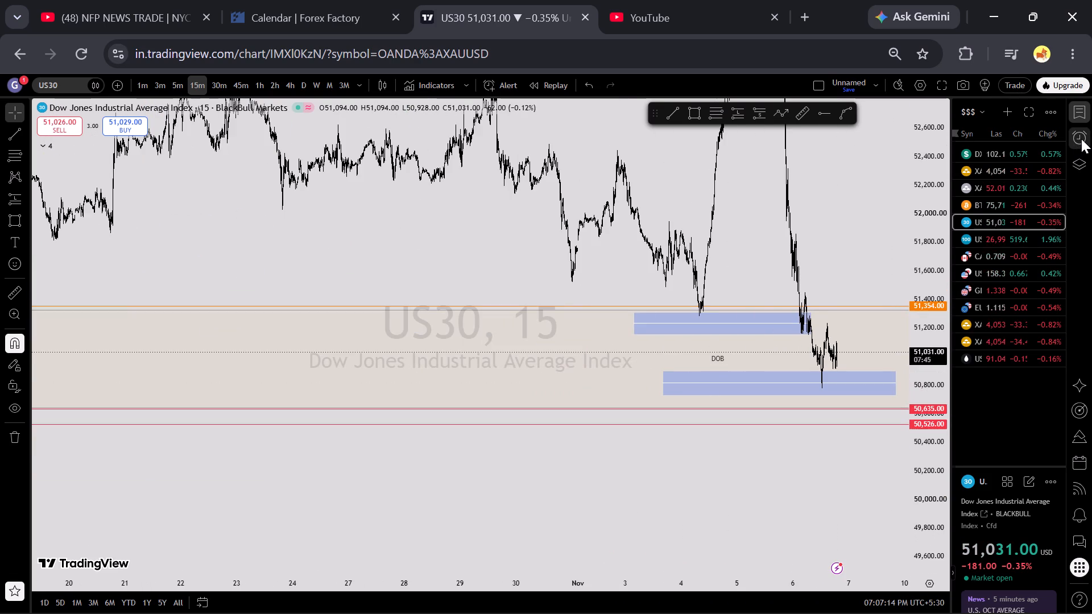
pyautogui.moveTo(858, 242); pyautogui.dragTo(621, 458)
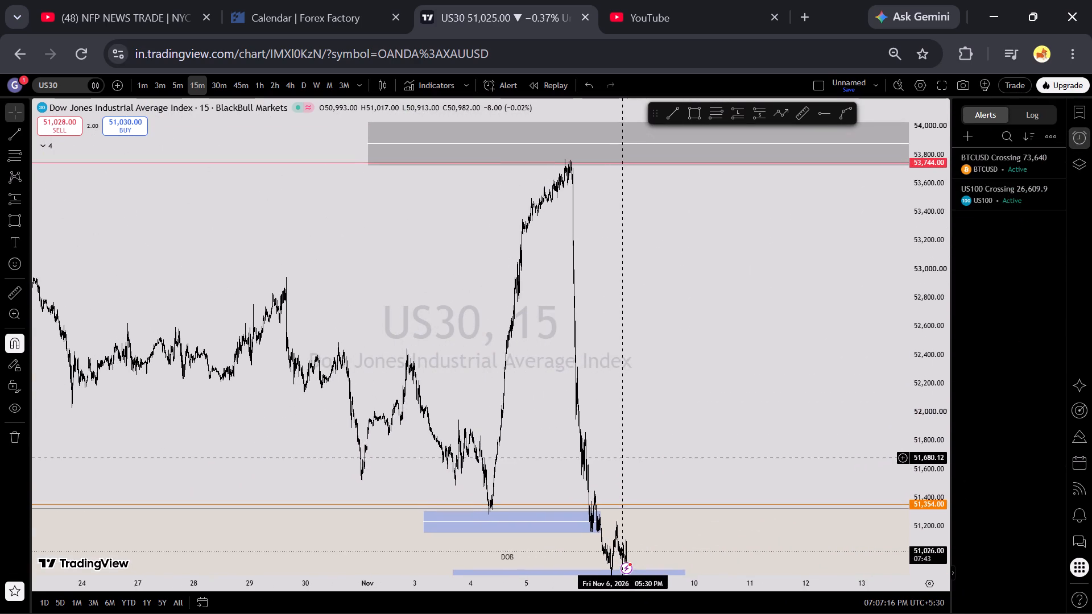
pyautogui.moveTo(621, 458); pyautogui.dragTo(602, 455)
pyautogui.scroll(-19, 919, 353)
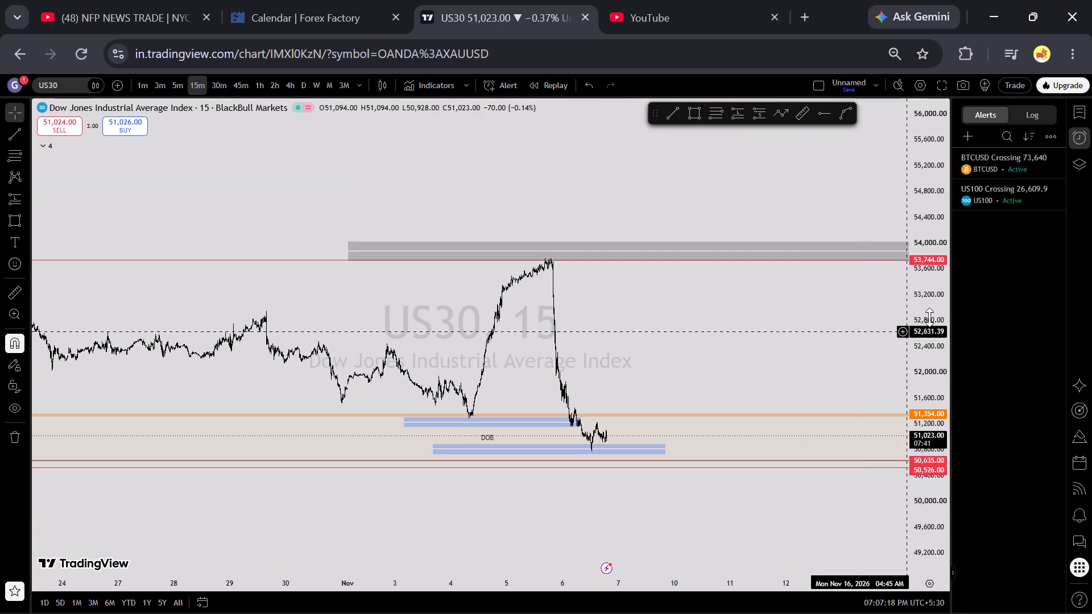
pyautogui.click(1054, 189)
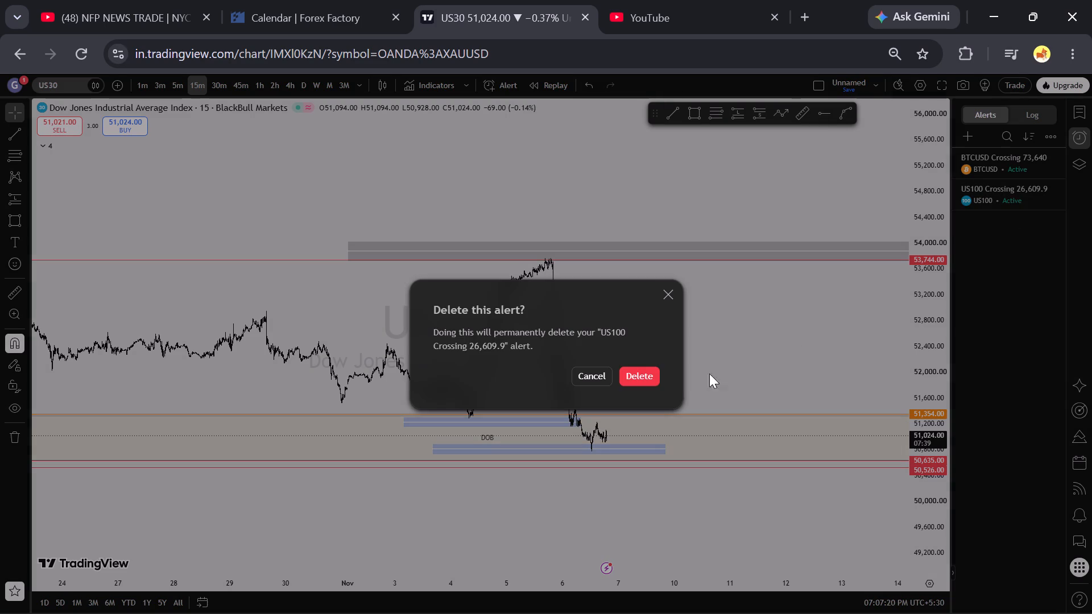
pyautogui.click(655, 385)
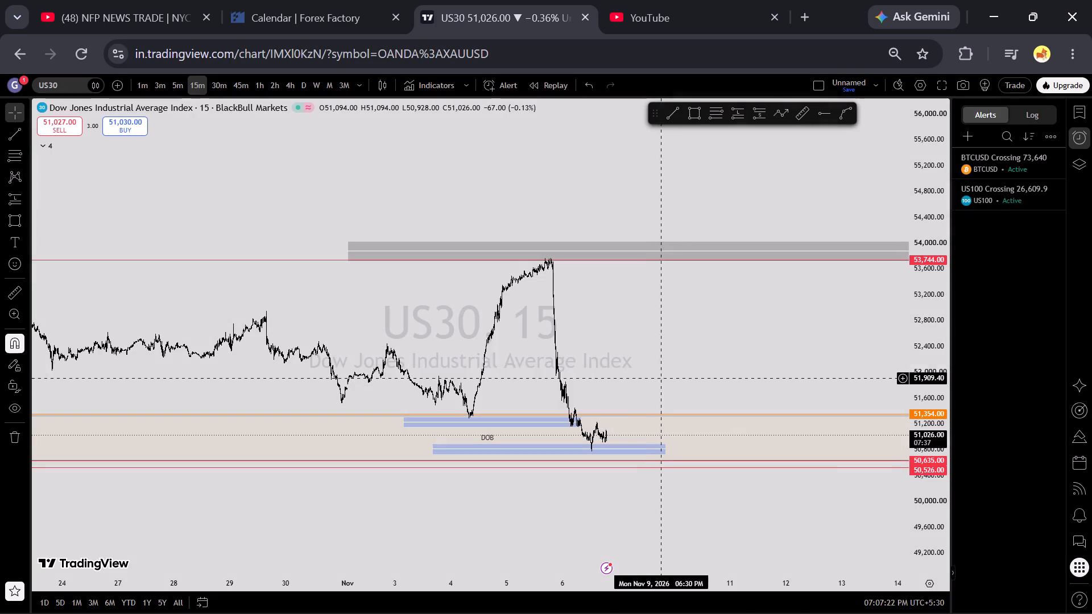
# Open the US100 chart from the watchlist and add a price alert at 26,618.9, just above the small blue box.
pyautogui.scroll(6, 930, 393)
pyautogui.click(1083, 115)
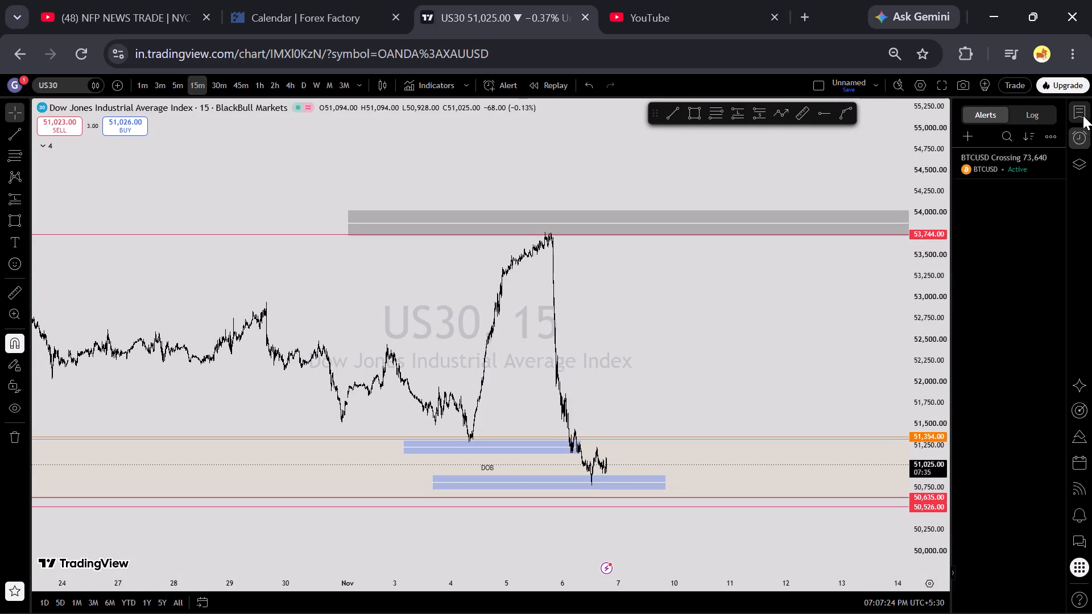
pyautogui.click(996, 246)
pyautogui.scroll(5, 737, 380)
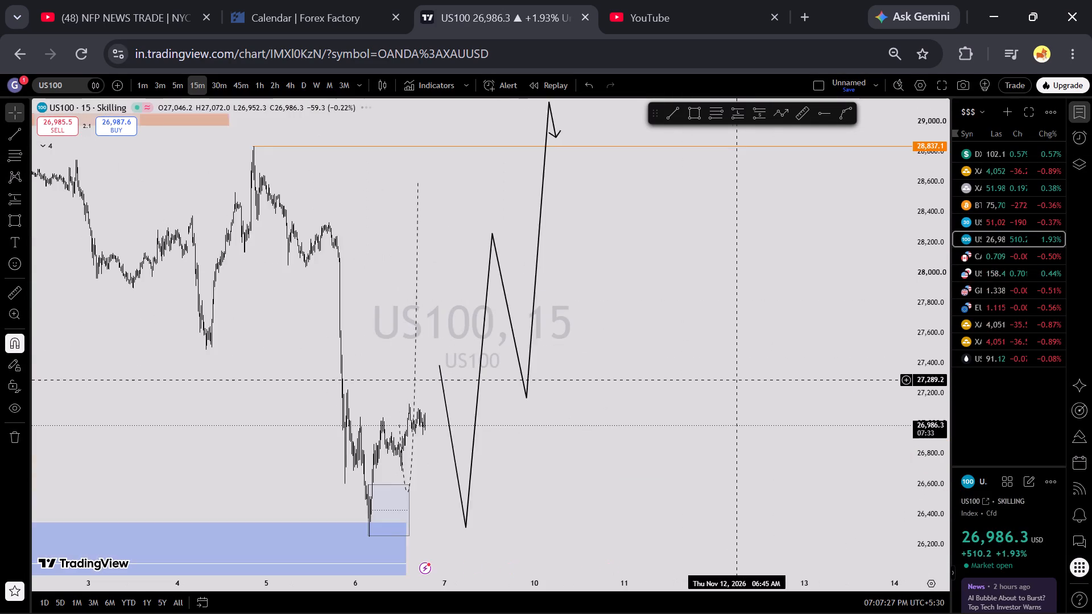
pyautogui.moveTo(615, 369); pyautogui.dragTo(815, 297)
pyautogui.scroll(17, 944, 422)
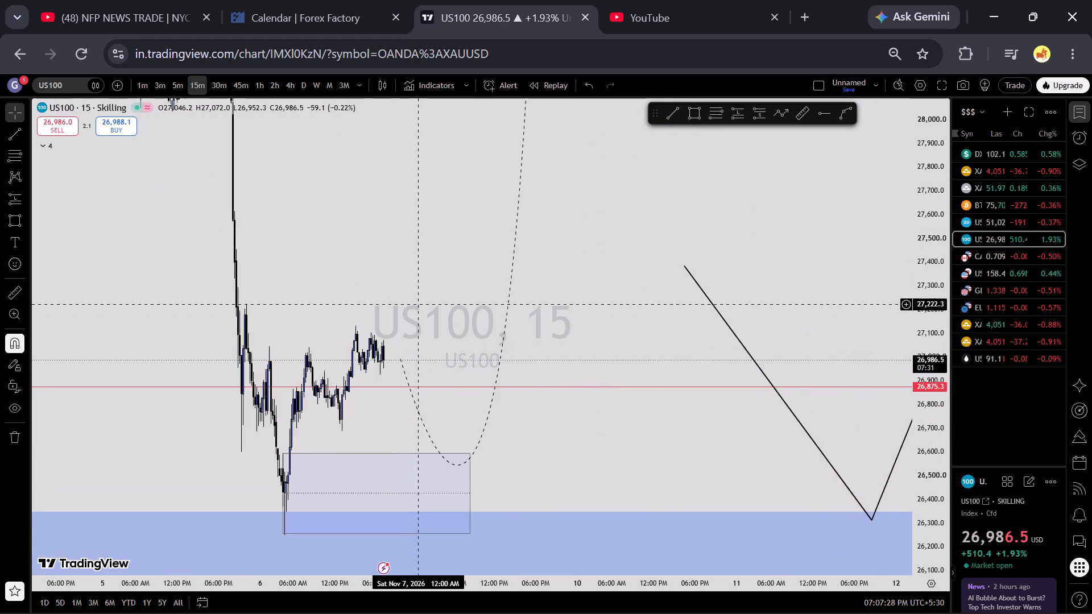
pyautogui.moveTo(414, 289); pyautogui.dragTo(578, 239)
pyautogui.scroll(2, 824, 388)
pyautogui.scroll(-6, 900, 367)
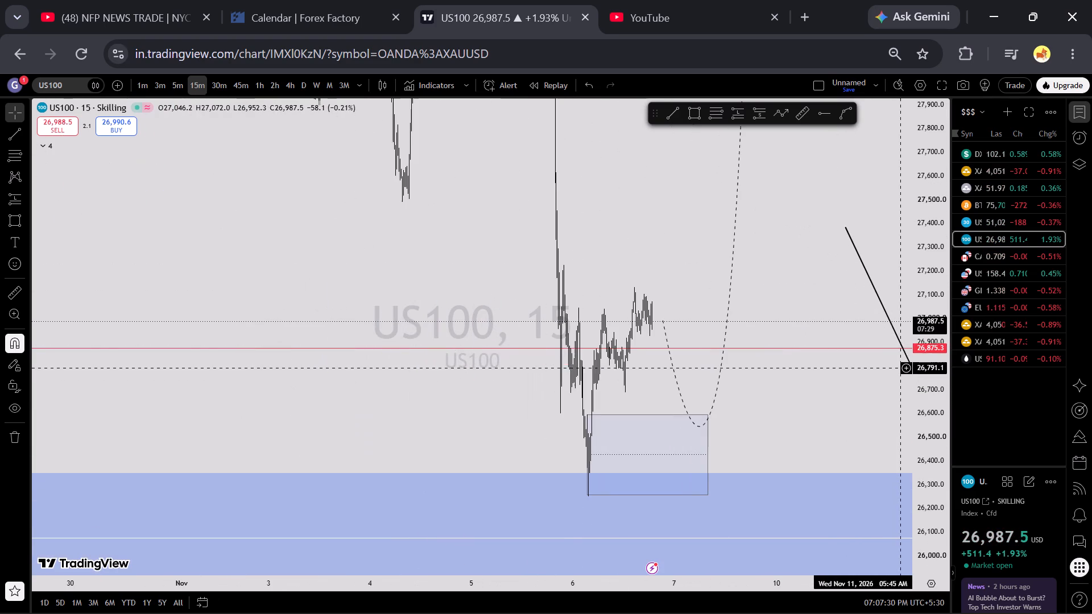
pyautogui.scroll(-1, 913, 360)
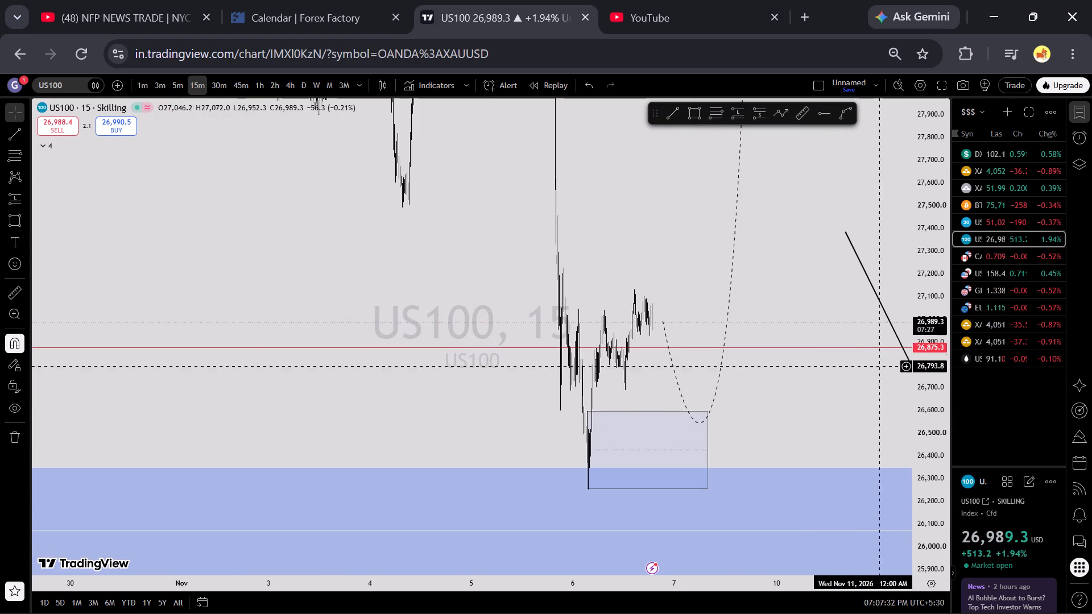
pyautogui.scroll(5, 817, 385)
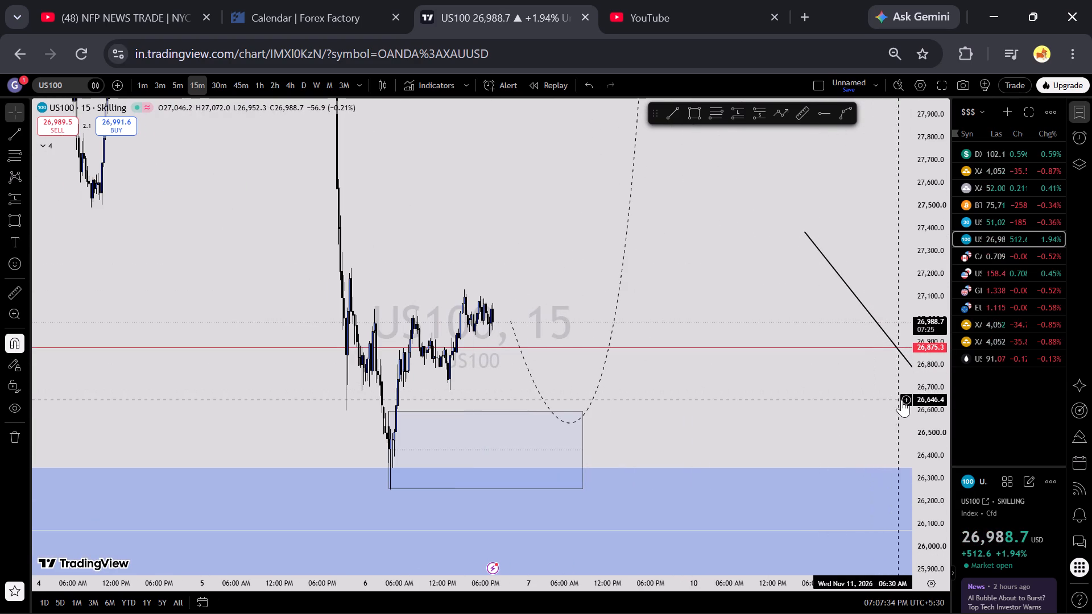
pyautogui.click(903, 406)
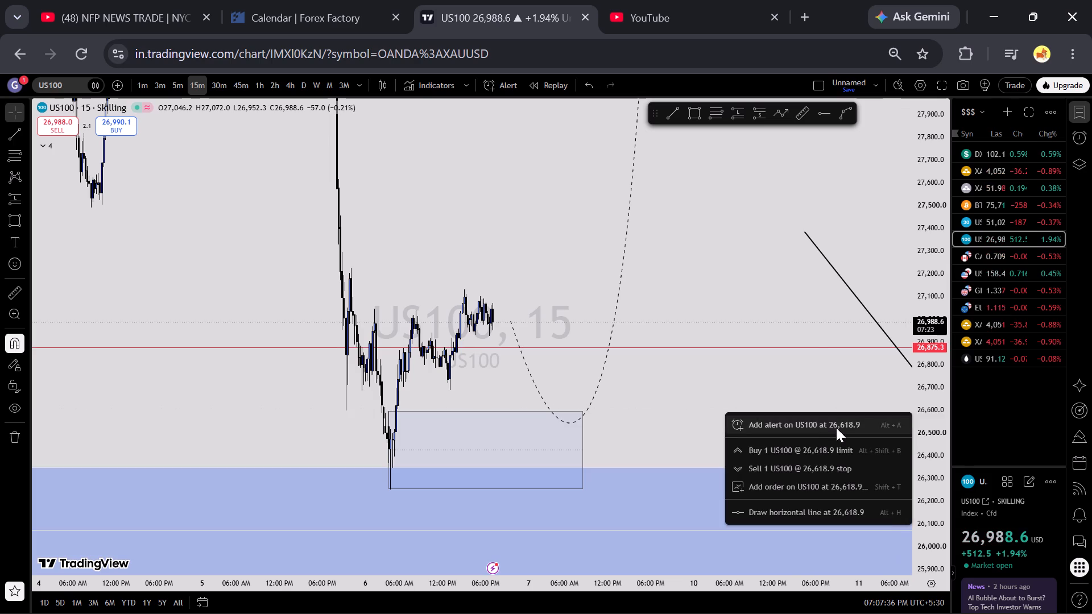
pyautogui.click(829, 430)
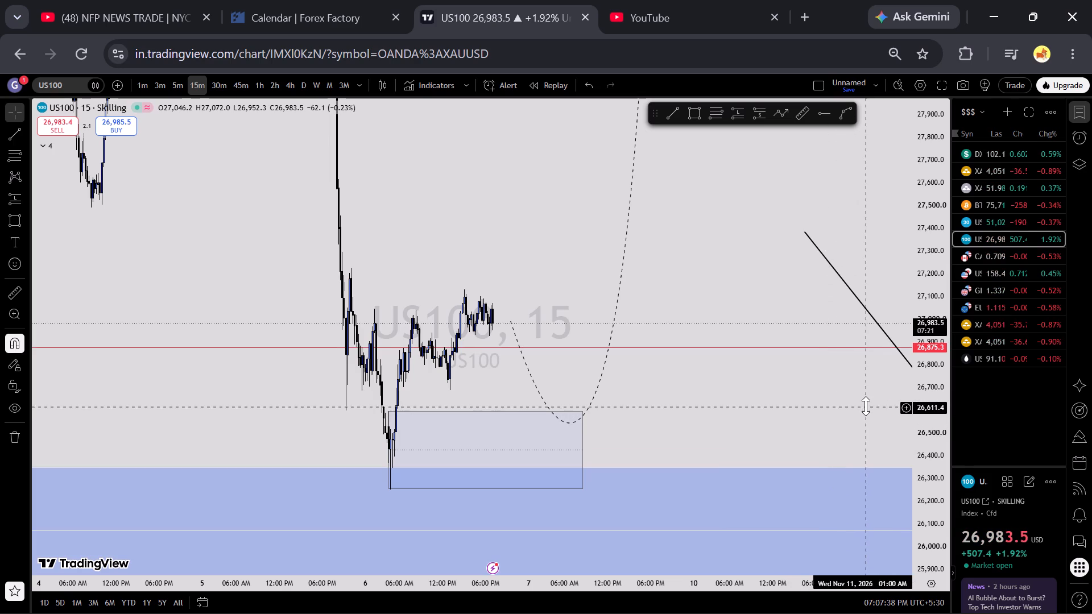
# Raise the new US100 alert line to about 26,640.
pyautogui.moveTo(867, 405); pyautogui.dragTo(874, 401)
pyautogui.click(836, 390)
pyautogui.scroll(-5, 926, 304)
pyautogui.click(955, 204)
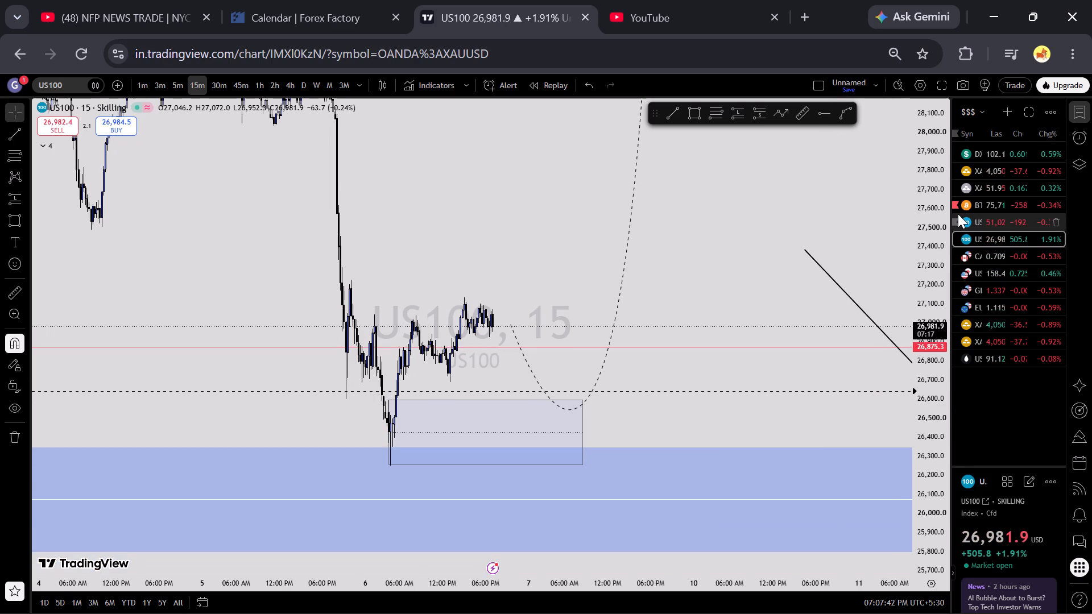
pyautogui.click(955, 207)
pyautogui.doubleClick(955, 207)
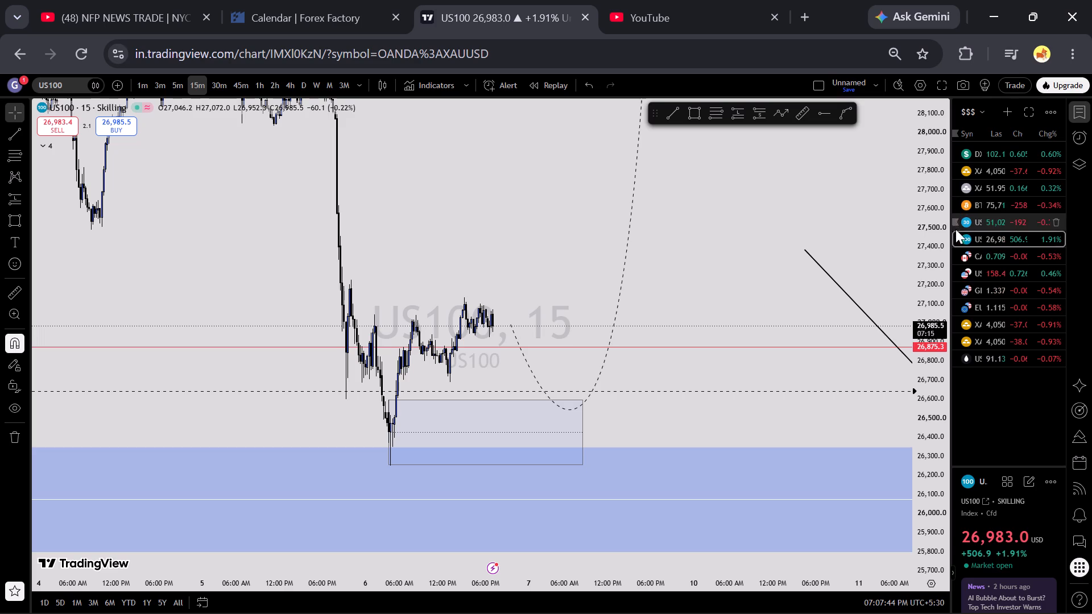
# Flag gold (XAUUSD) red in the watchlist and close the multicolor flags upgrade offer.
pyautogui.click(957, 173)
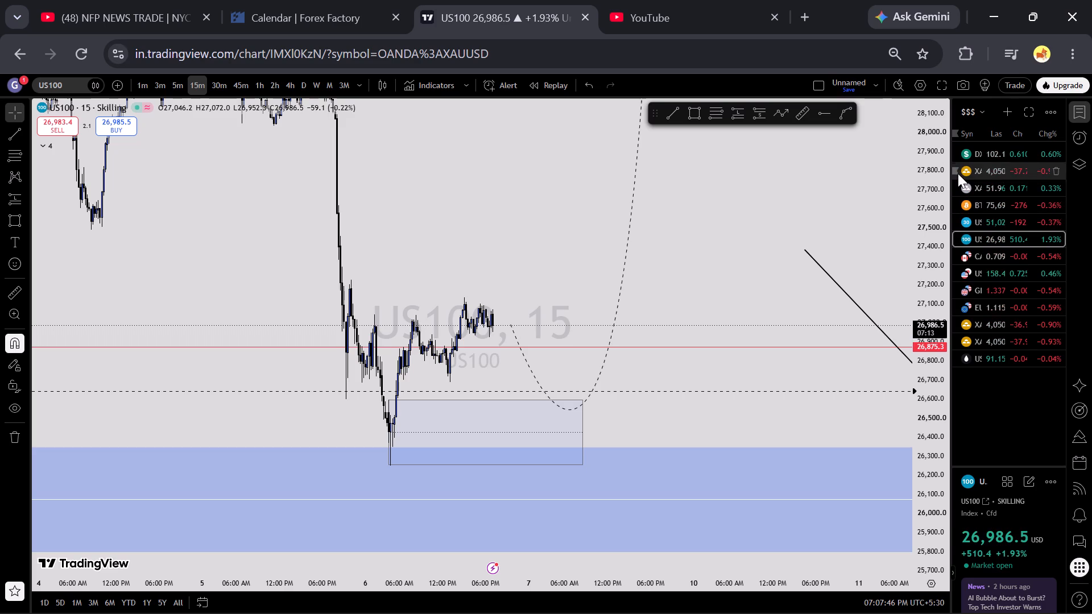
pyautogui.click(986, 171)
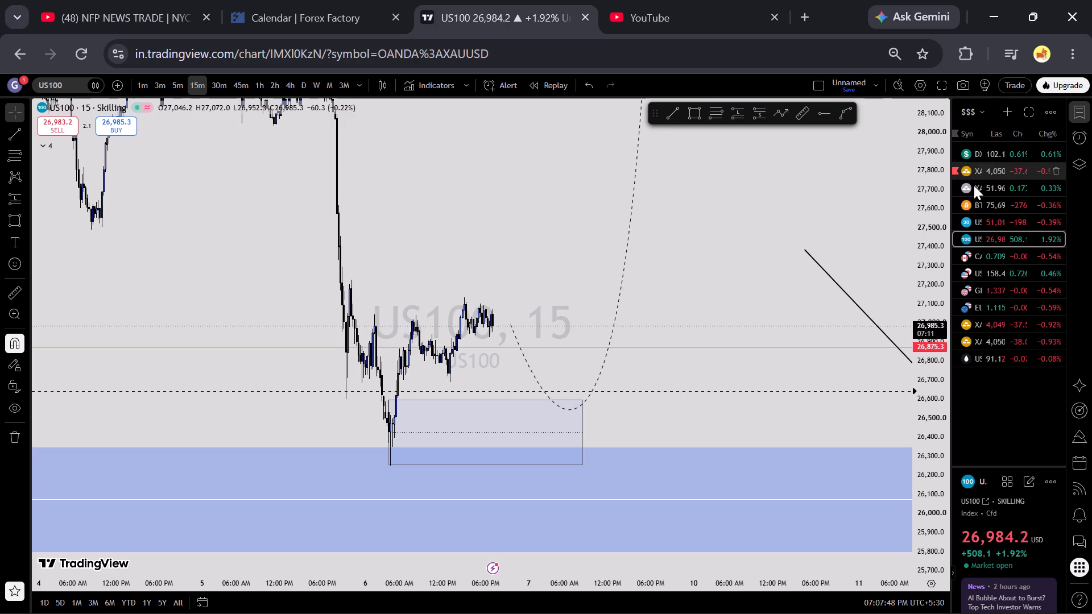
pyautogui.click(874, 200)
pyautogui.click(701, 162)
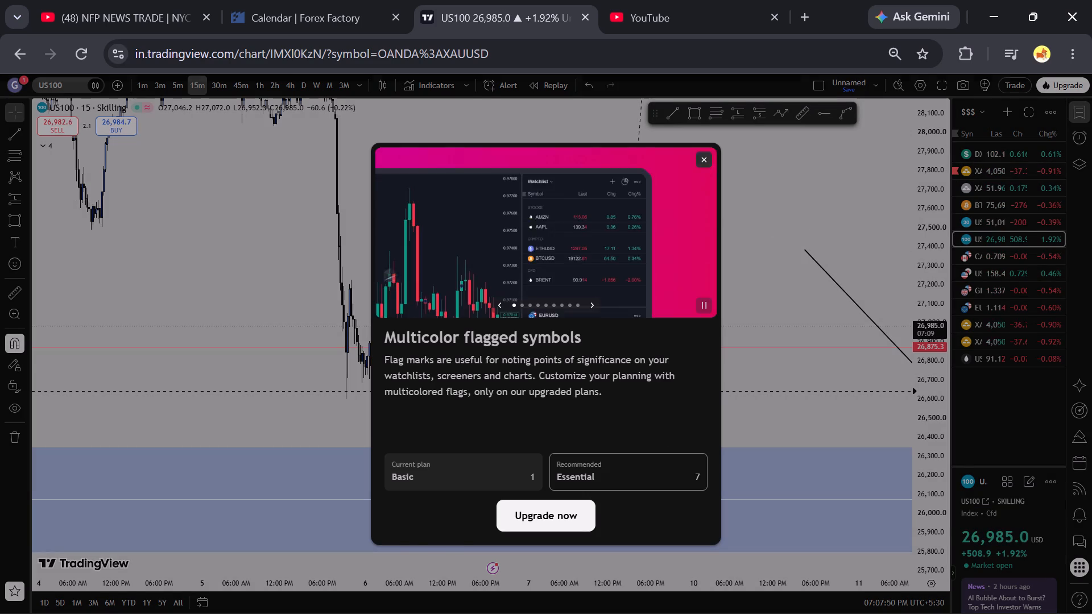
# Look through the US100, CADUSD and US30 charts on the 15-minute timeframe to compare their news reactions.
pyautogui.click(990, 167)
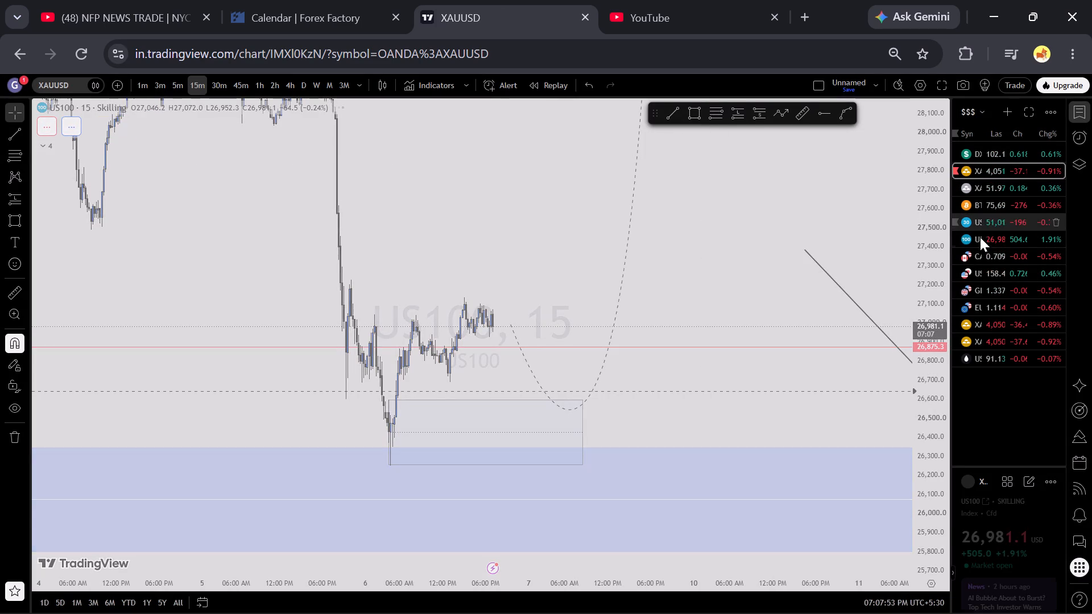
pyautogui.click(981, 240)
pyautogui.scroll(1, 891, 301)
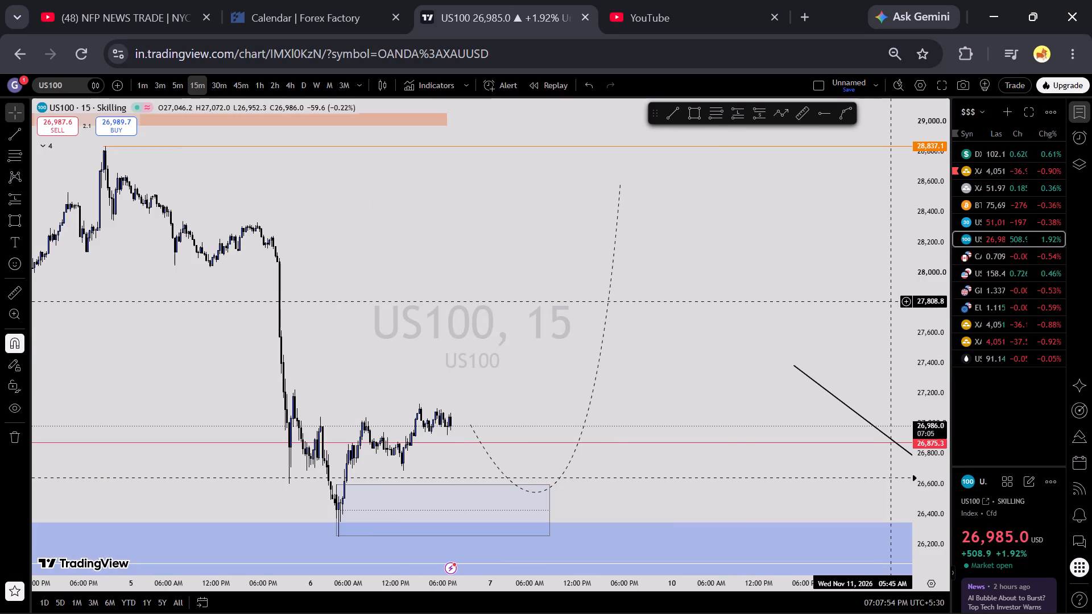
pyautogui.moveTo(734, 362); pyautogui.dragTo(856, 333)
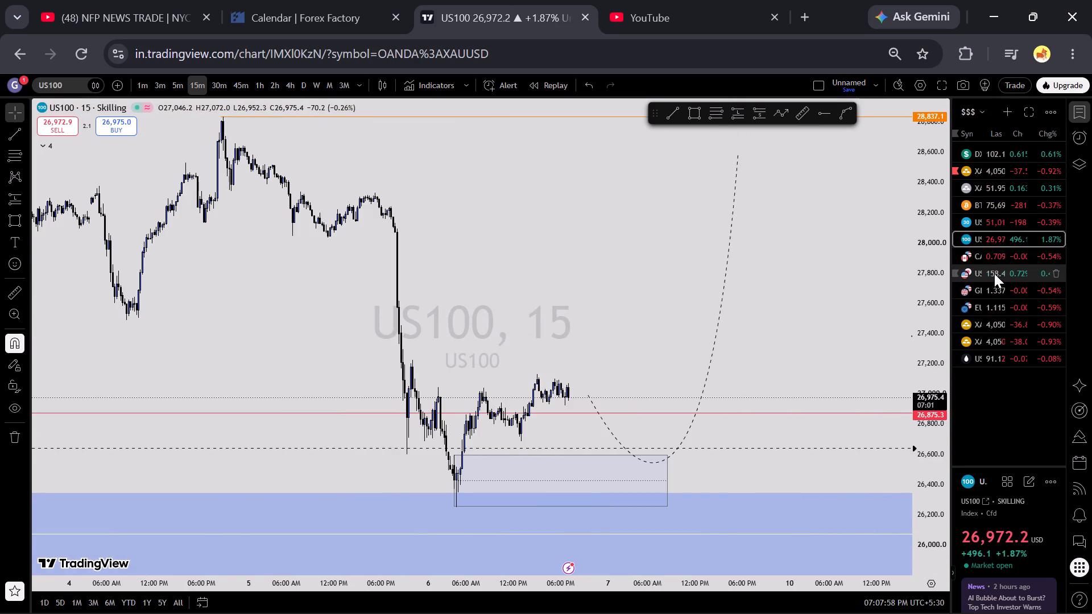
pyautogui.click(985, 250)
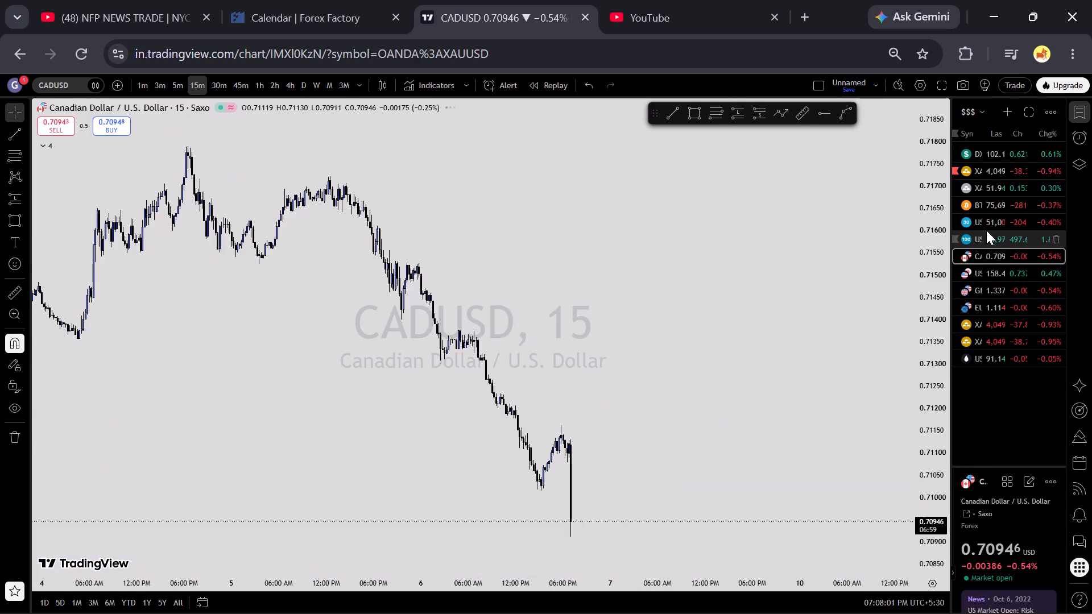
pyautogui.click(986, 225)
pyautogui.click(990, 210)
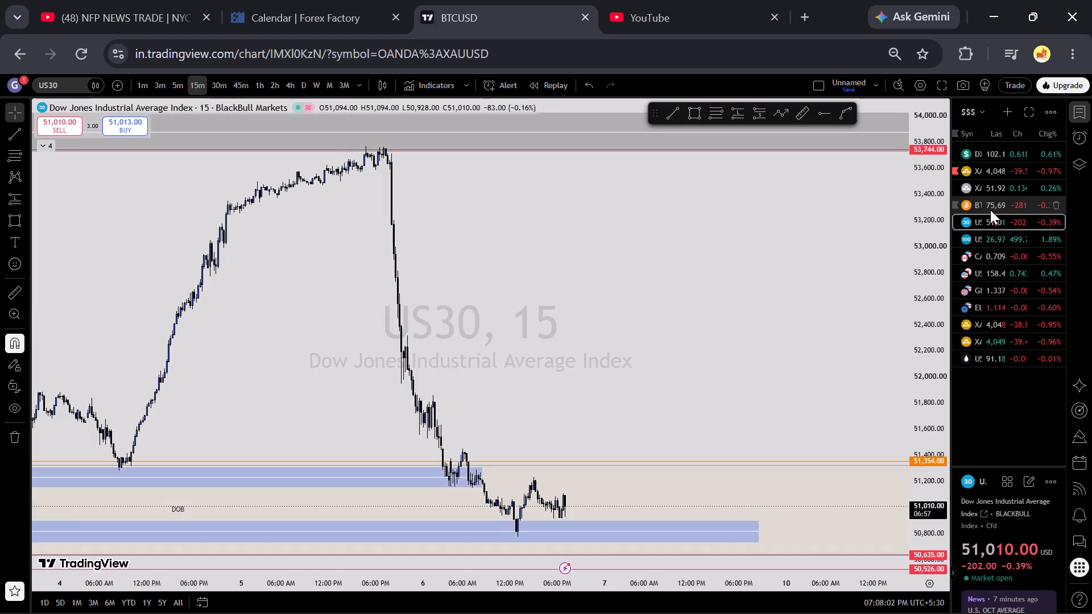
# Open the XAUUSD chart, switch it to the 5-minute timeframe and examine the latest candles near the blue zones.
pyautogui.click(991, 178)
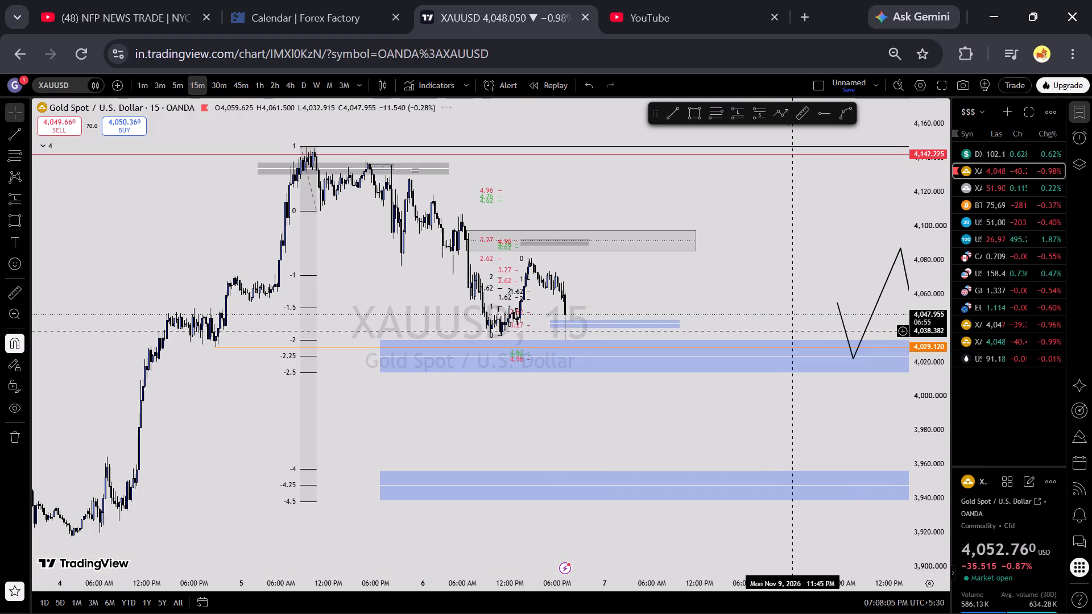
pyautogui.scroll(3, 884, 406)
pyautogui.scroll(5, 932, 432)
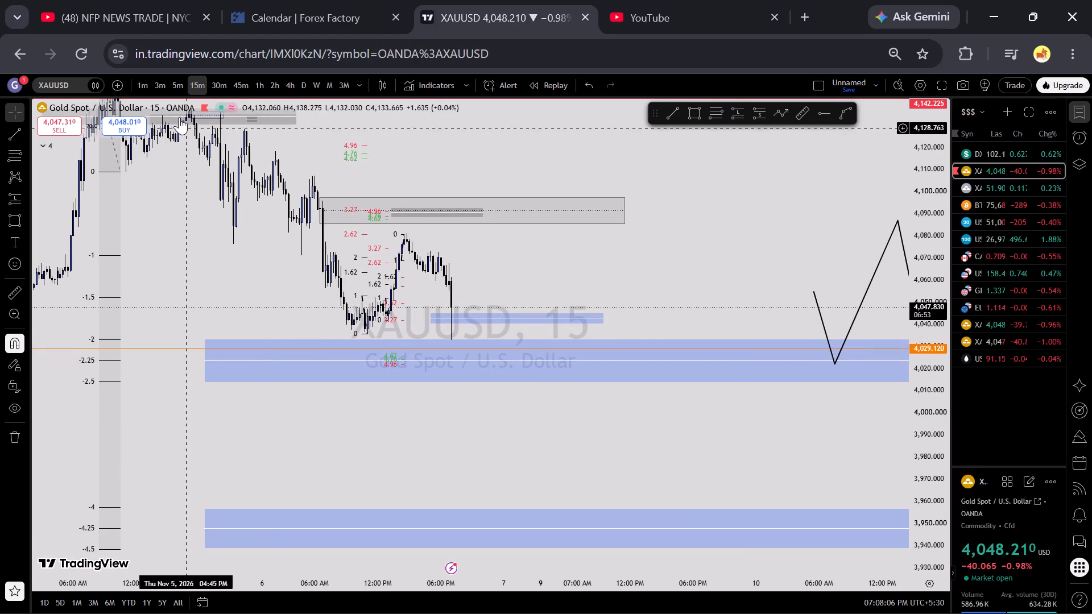
pyautogui.click(173, 85)
pyautogui.scroll(-4, 530, 247)
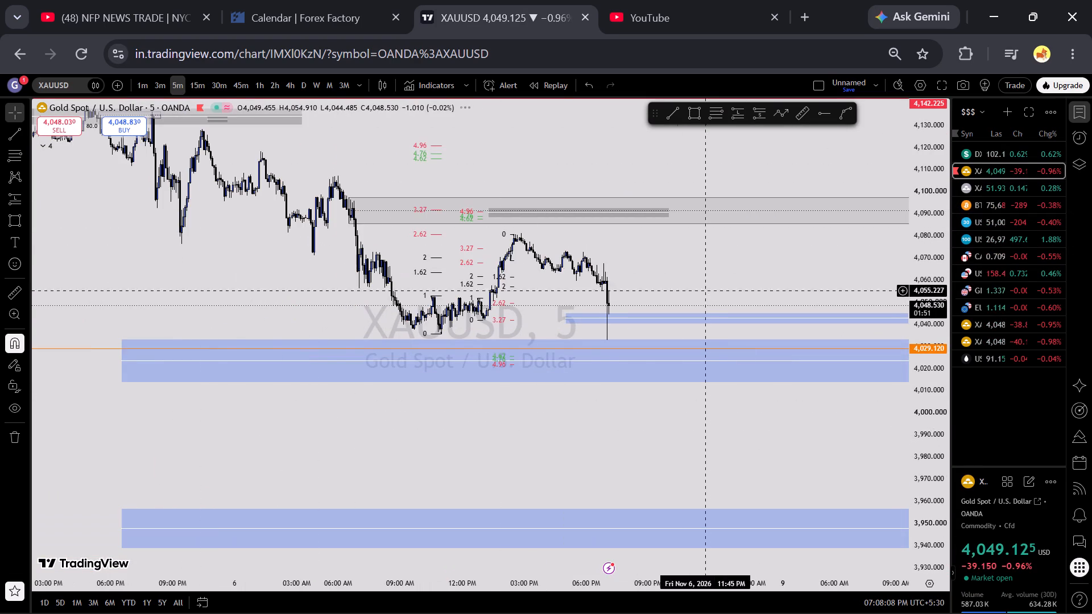
pyautogui.scroll(12, 896, 405)
pyautogui.scroll(-3, 452, 252)
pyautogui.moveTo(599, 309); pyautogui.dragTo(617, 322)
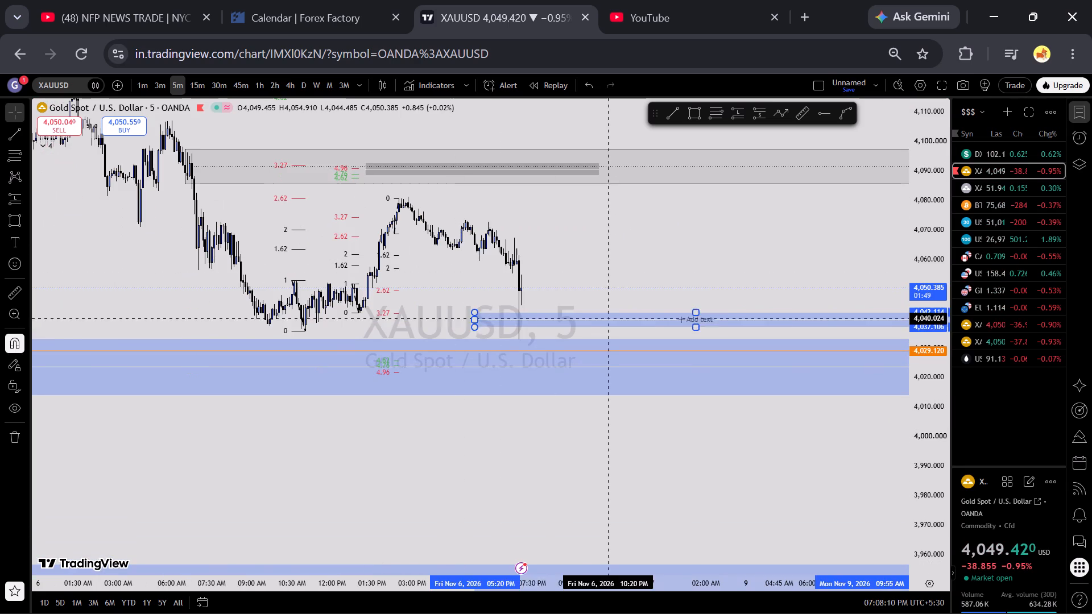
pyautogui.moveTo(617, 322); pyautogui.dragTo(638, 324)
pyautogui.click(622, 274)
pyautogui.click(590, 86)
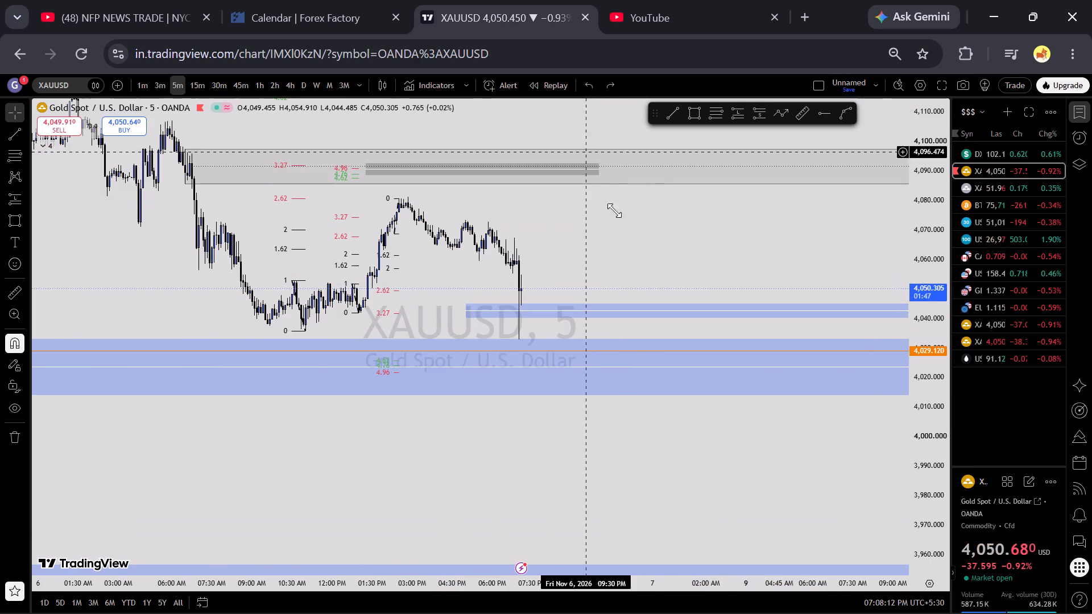
# Delete the small blue zone at about 4,040 to 4,045 from the XAUUSD chart.
pyautogui.moveTo(565, 235); pyautogui.dragTo(660, 291)
pyautogui.scroll(5, 926, 432)
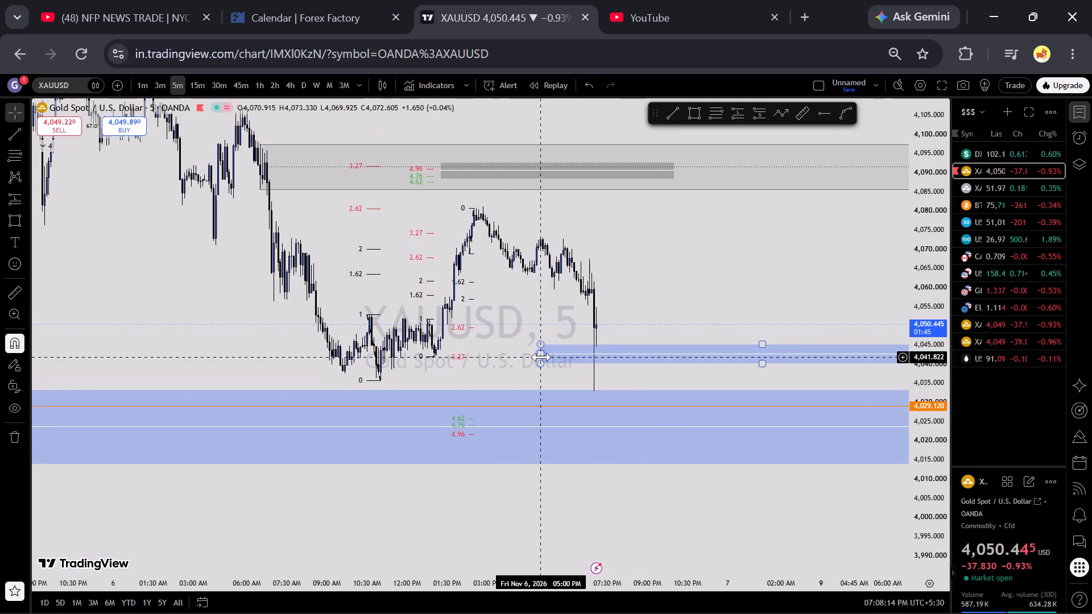
pyautogui.click(541, 357)
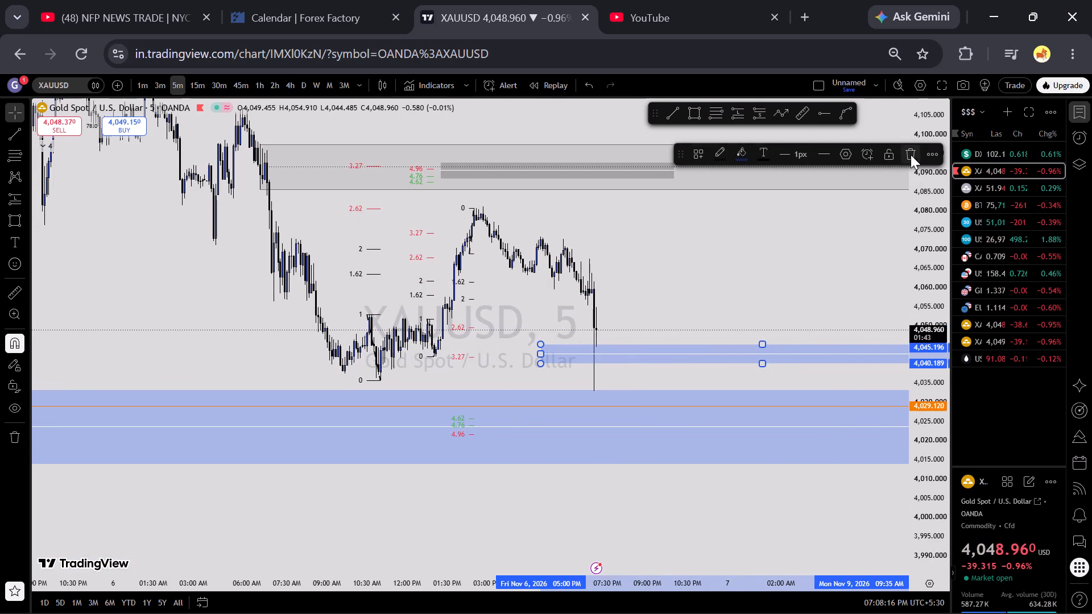
pyautogui.click(911, 155)
# Try the 1-minute timeframe for XAUUSD, return to 5 minutes and inspect the news candle above the large blue zone.
pyautogui.scroll(-4, 783, 293)
pyautogui.scroll(5, 657, 346)
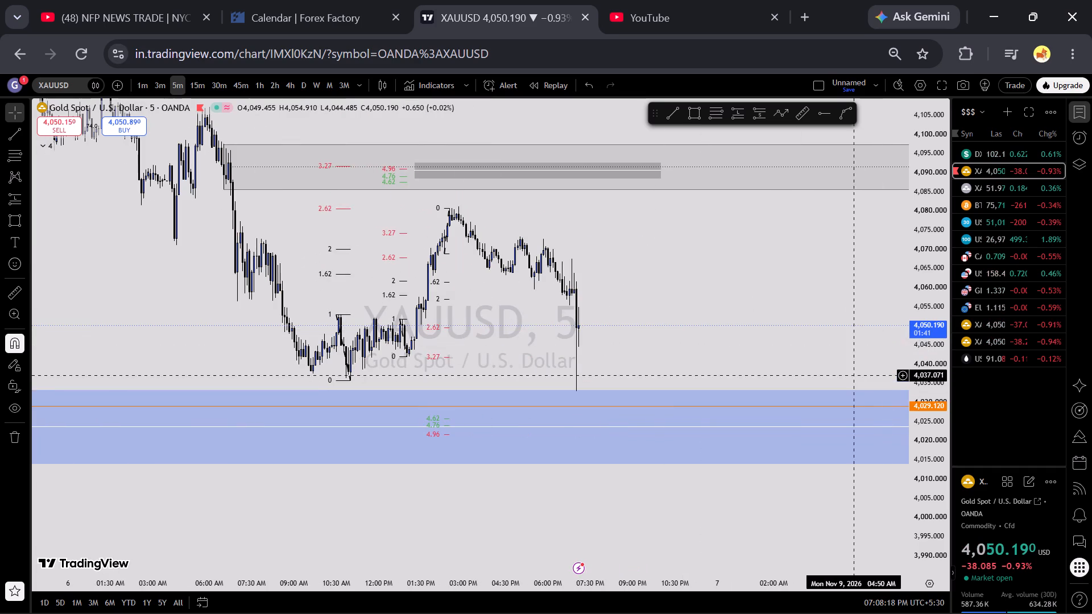
pyautogui.click(146, 84)
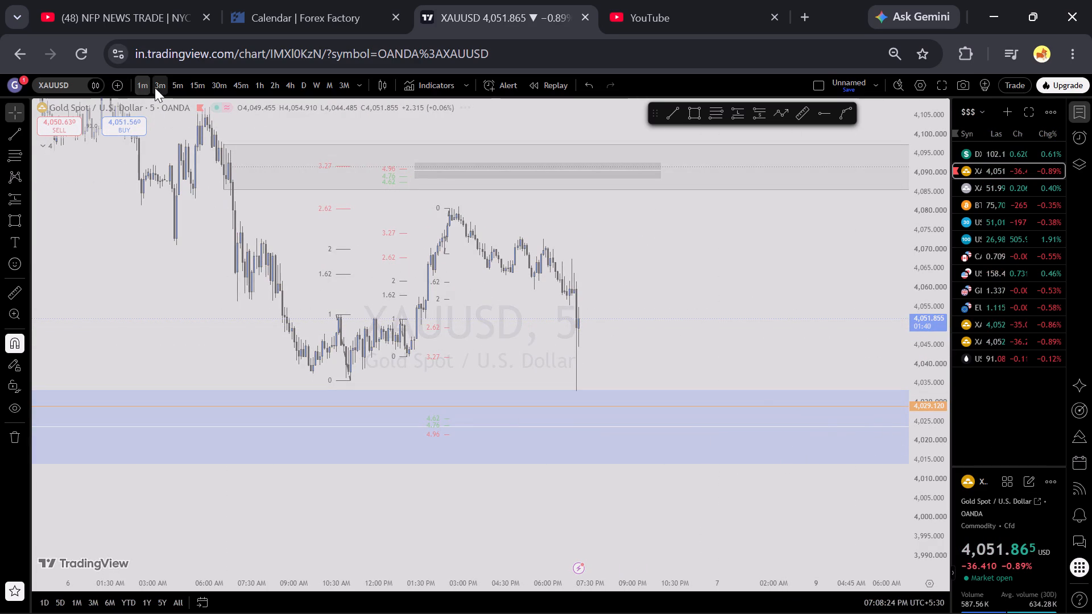
pyautogui.click(180, 82)
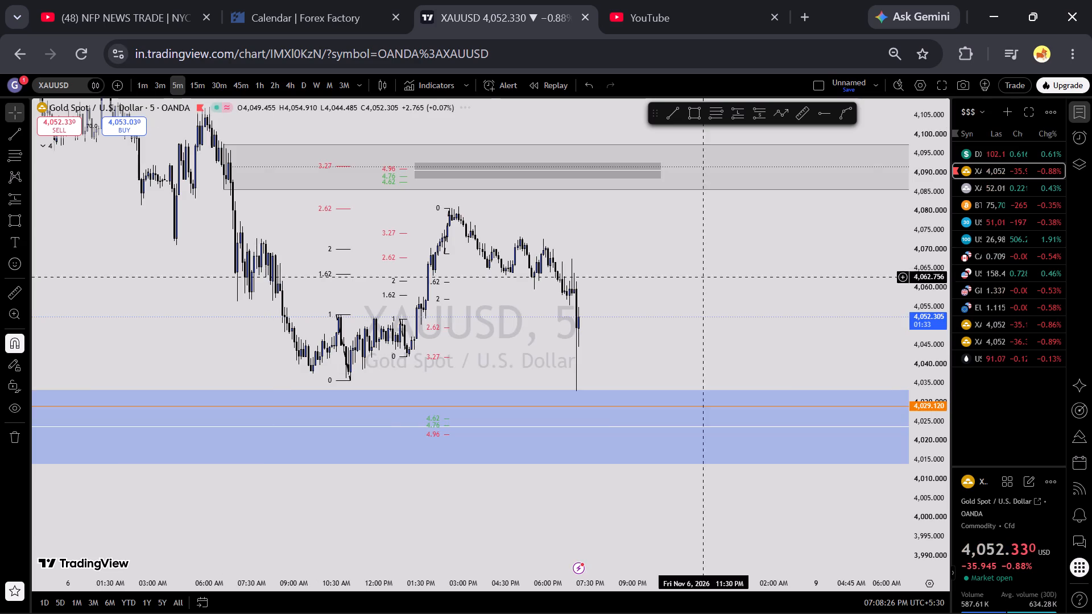
pyautogui.scroll(1, 878, 374)
pyautogui.scroll(3, 944, 419)
pyautogui.scroll(2, 742, 410)
pyautogui.moveTo(623, 337); pyautogui.dragTo(748, 385)
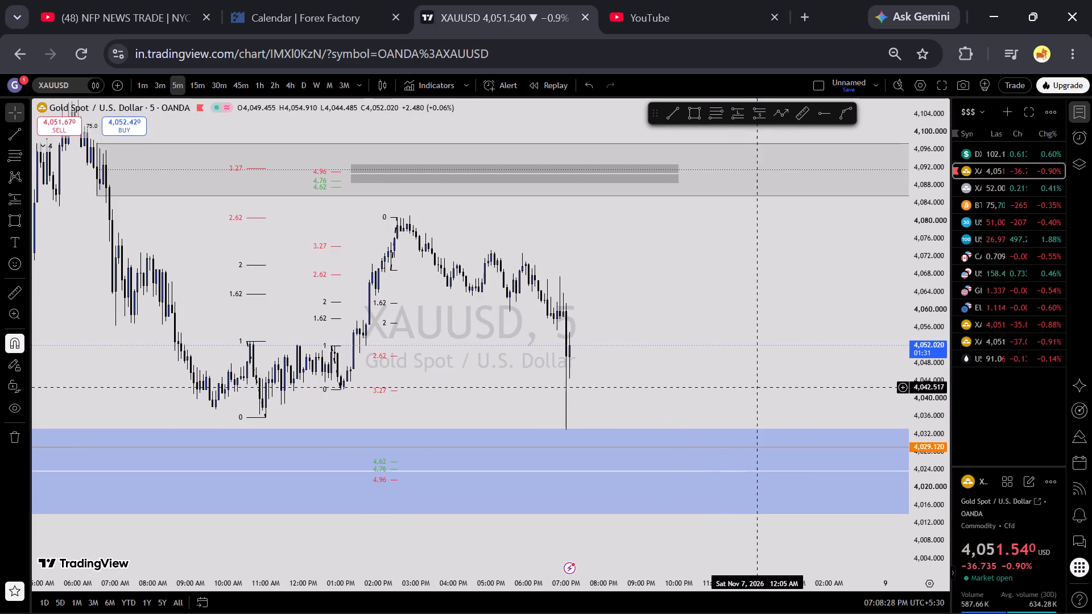
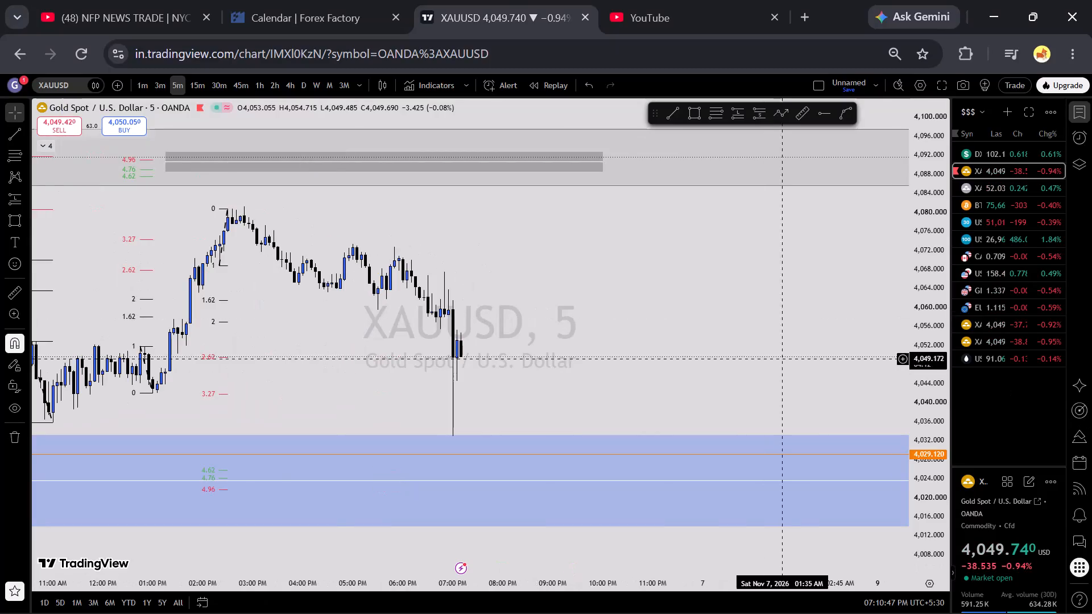
# On the 1-hour XAUUSD chart, narrow the upper blue zone to about 4,020.4–4,027.6, spanning November 6, 03:30 PM to November 11, 08:30 AM.
pyautogui.click(161, 82)
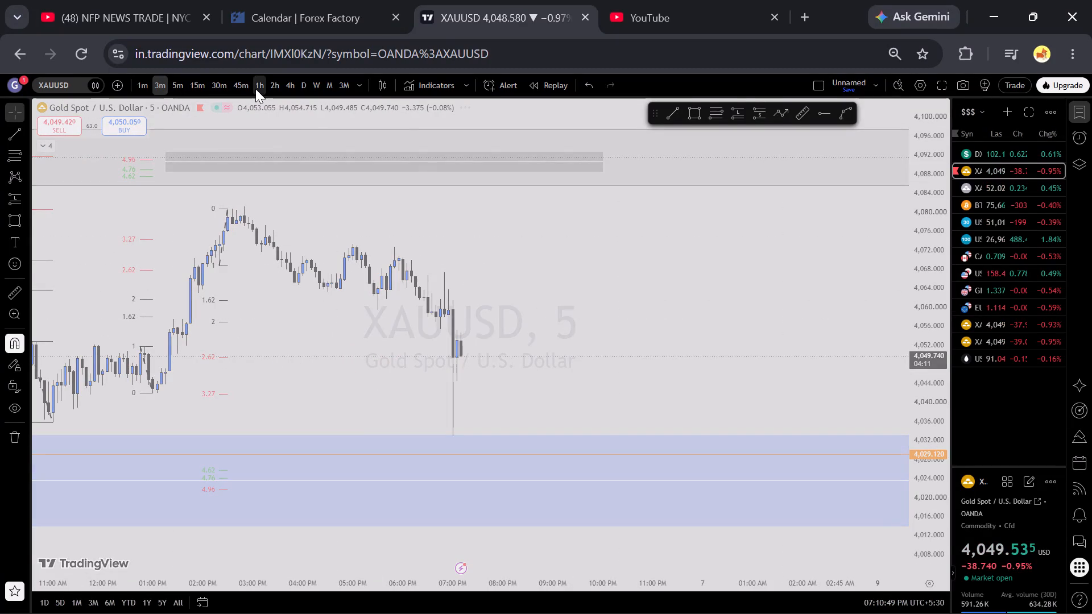
pyautogui.click(255, 89)
pyautogui.scroll(2, 681, 305)
pyautogui.scroll(-1, 933, 367)
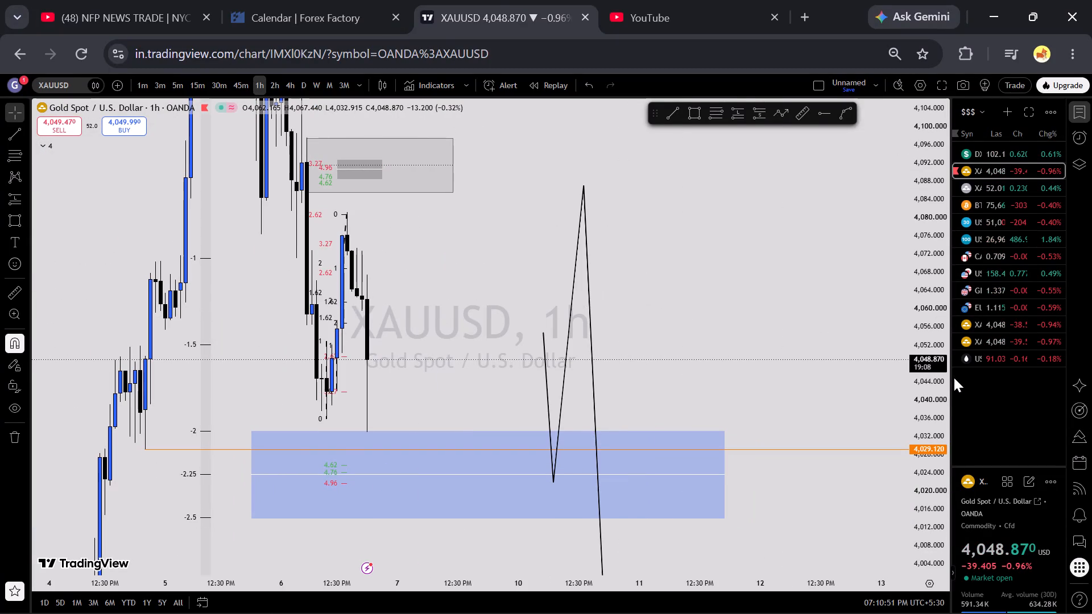
pyautogui.scroll(-19, 954, 377)
pyautogui.moveTo(785, 339); pyautogui.dragTo(825, 329)
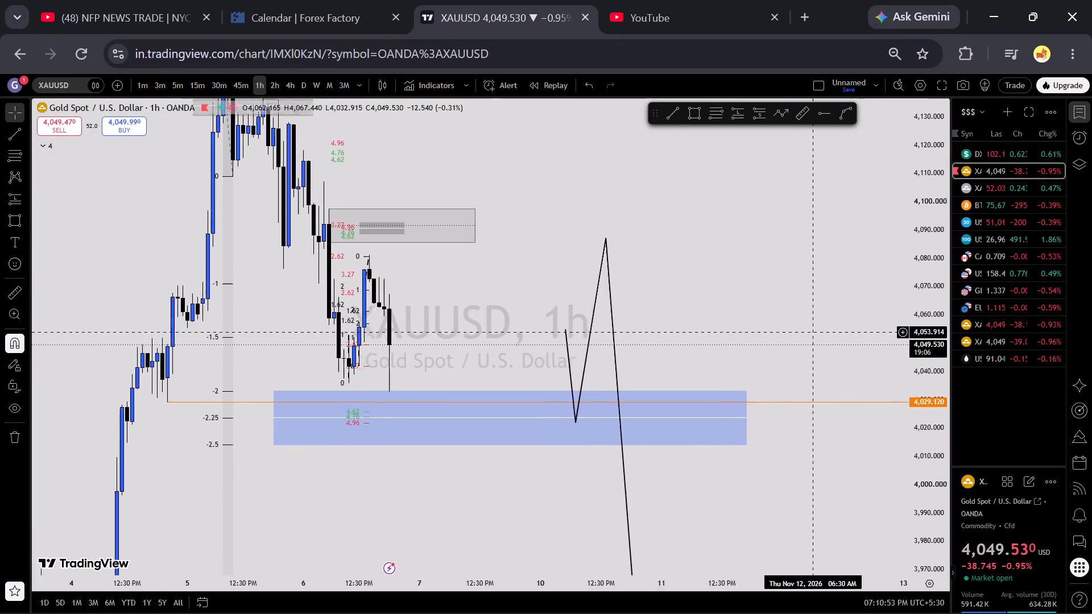
pyautogui.moveTo(825, 329); pyautogui.dragTo(825, 329)
pyautogui.moveTo(288, 387); pyautogui.dragTo(380, 403)
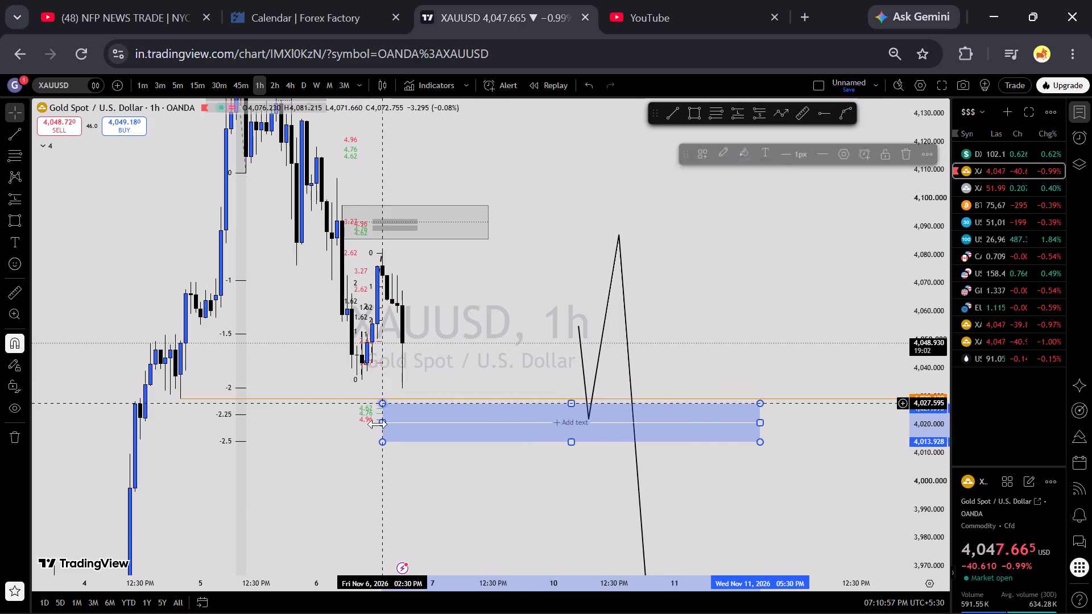
pyautogui.moveTo(383, 443); pyautogui.dragTo(387, 424)
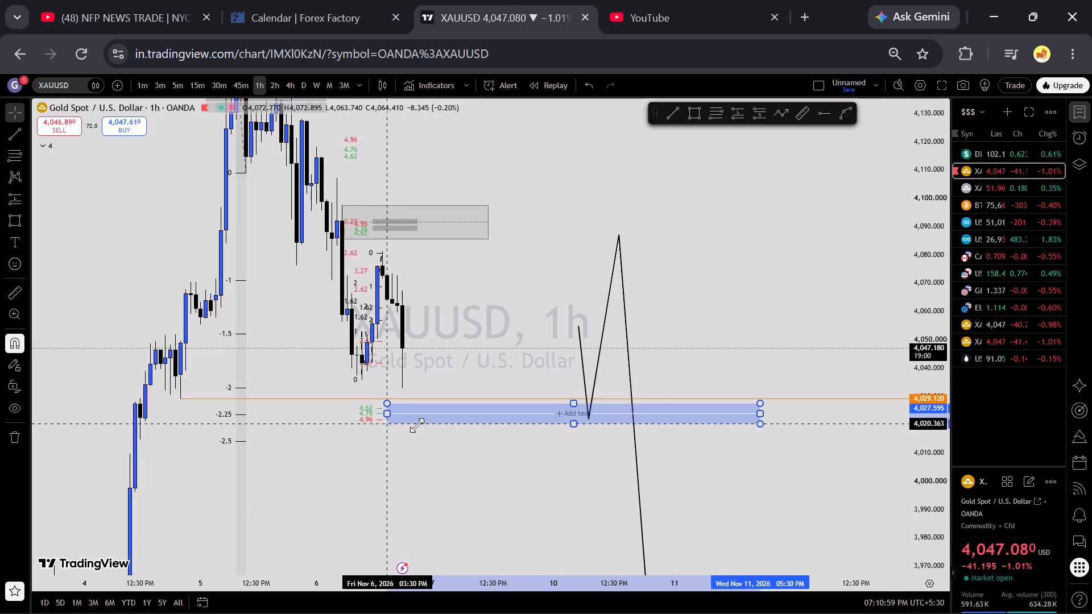
pyautogui.moveTo(760, 411); pyautogui.dragTo(717, 408)
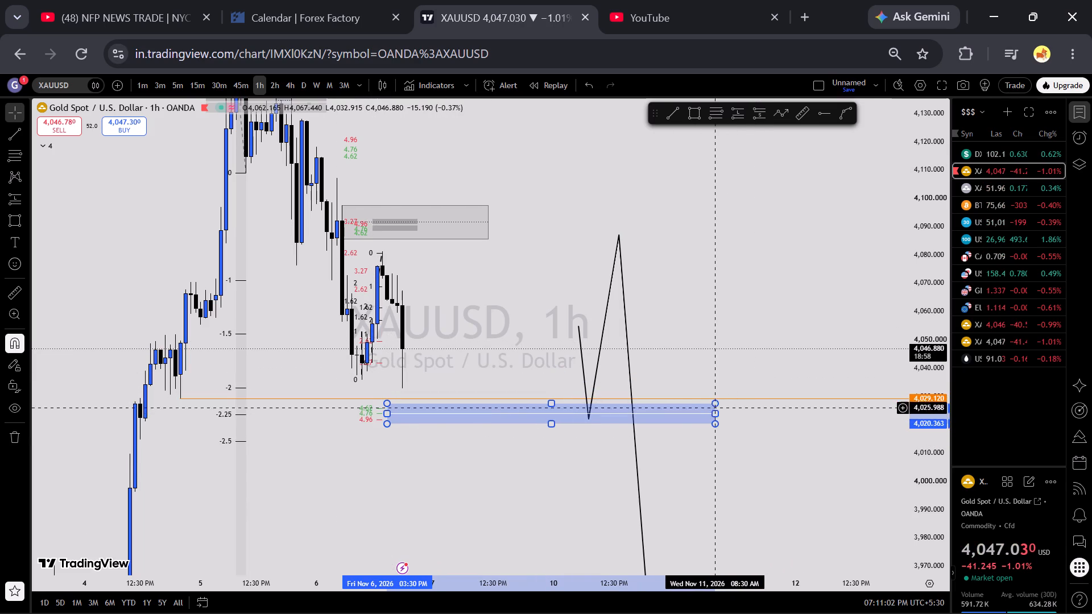
pyautogui.click(766, 473)
# Extend the narrow dark grey band near 4,090, inside the larger grey zone, forward in time to about November 9.
pyautogui.scroll(-6, 931, 413)
pyautogui.scroll(-2, 417, 492)
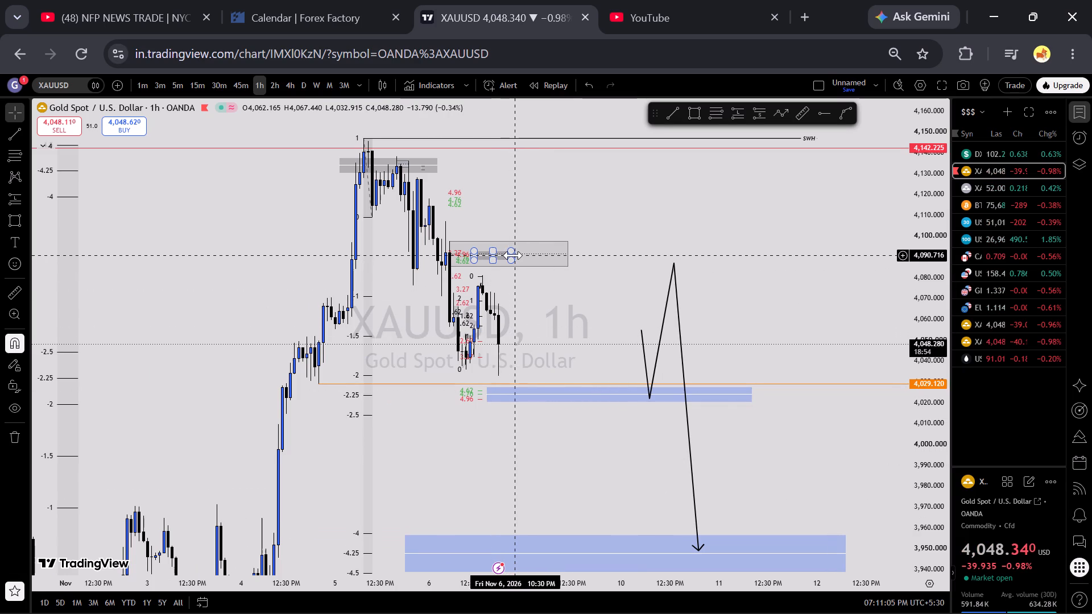
pyautogui.moveTo(513, 255); pyautogui.dragTo(555, 256)
pyautogui.click(574, 296)
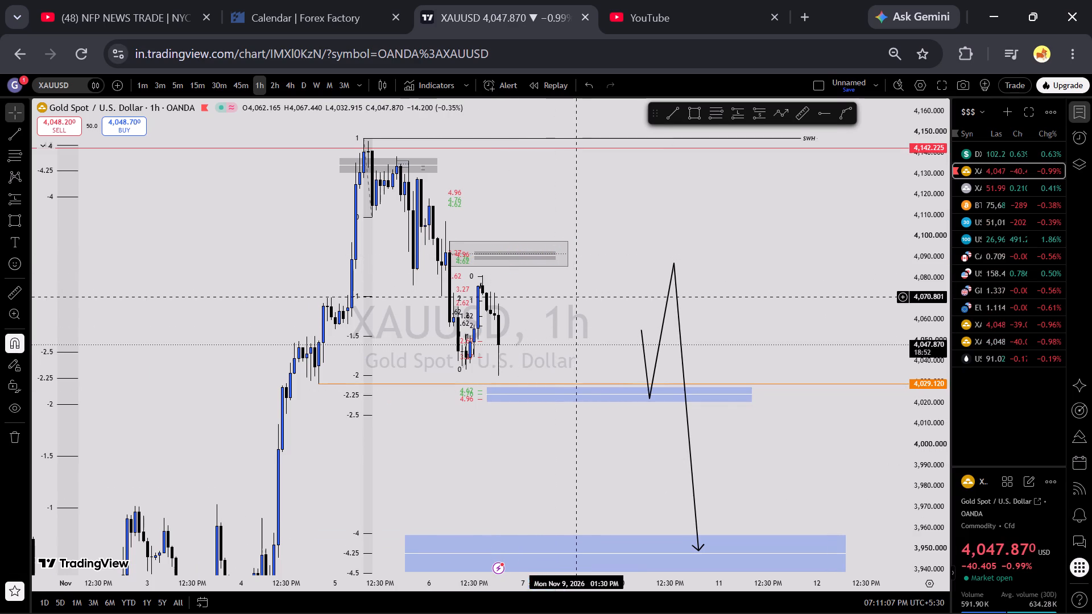
# Examine the 1-hour XAUUSD candles around the grey zone, the 4,029.120 line and the narrowed blue zone.
pyautogui.moveTo(600, 301); pyautogui.dragTo(757, 292)
pyautogui.scroll(7, 961, 355)
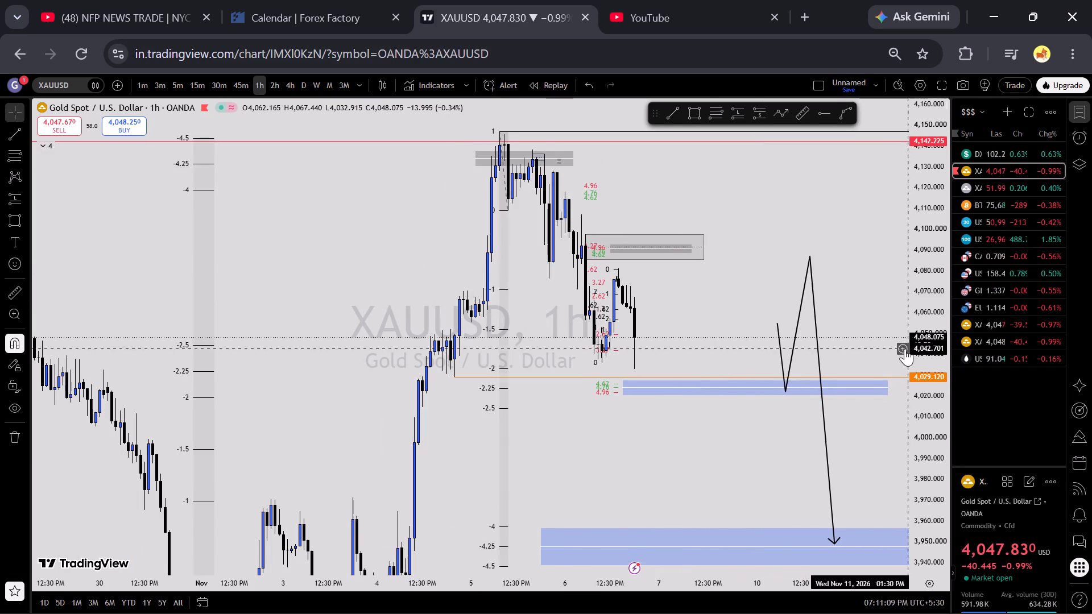
pyautogui.scroll(2, 905, 349)
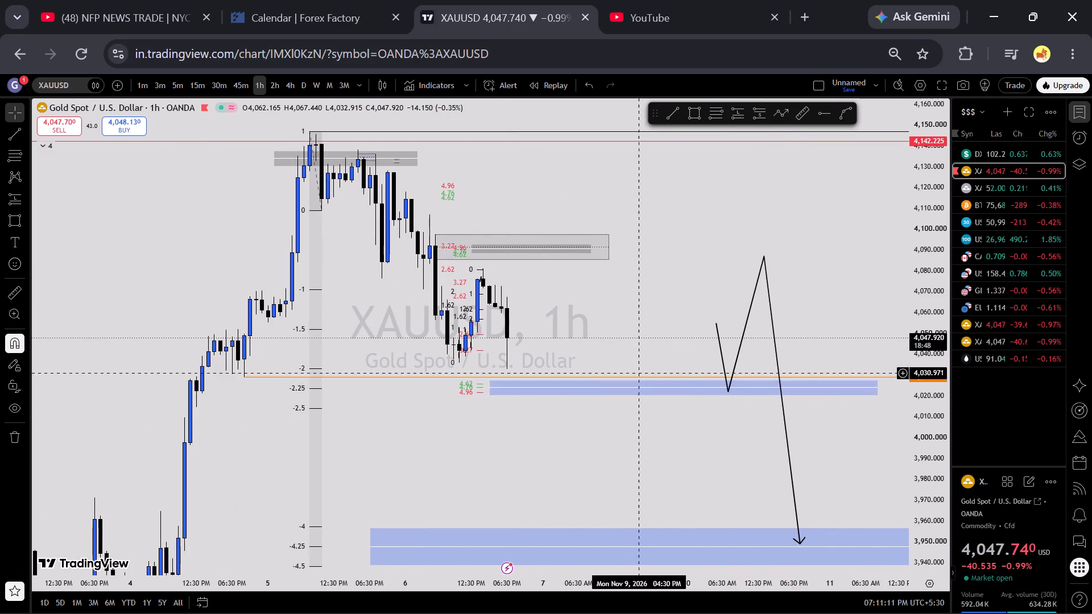
pyautogui.scroll(2, 787, 396)
pyautogui.scroll(6, 901, 441)
pyautogui.scroll(-5, 903, 441)
pyautogui.scroll(7, 939, 457)
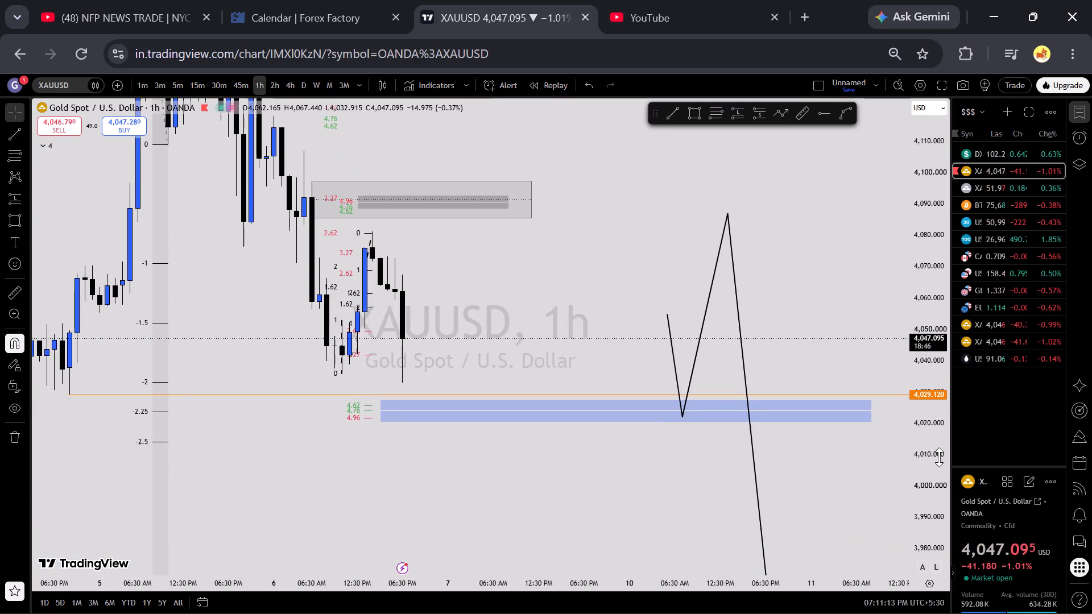
pyautogui.scroll(6, 938, 455)
pyautogui.moveTo(530, 287); pyautogui.dragTo(738, 292)
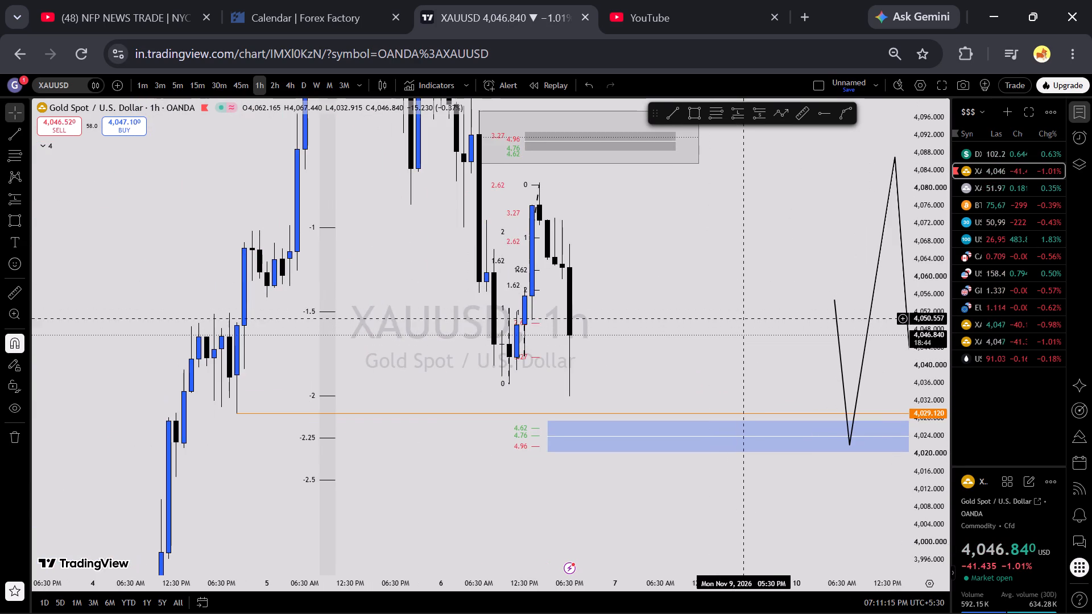
pyautogui.scroll(-12, 977, 391)
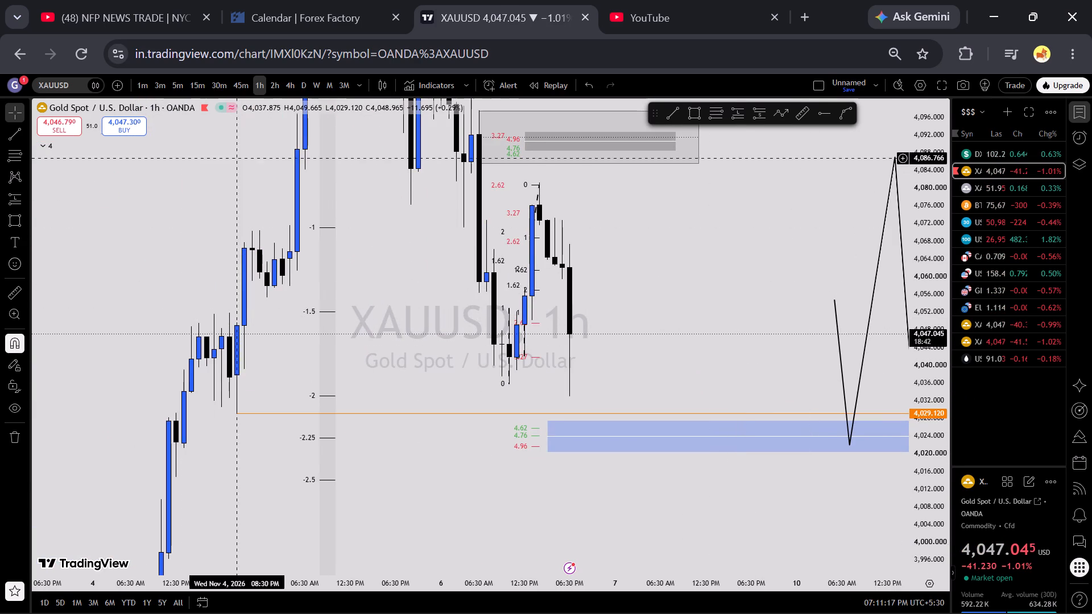
# Step XAUUSD down through the 45-minute to the 15-minute timeframe and examine the news candle above the blue zone.
pyautogui.click(238, 89)
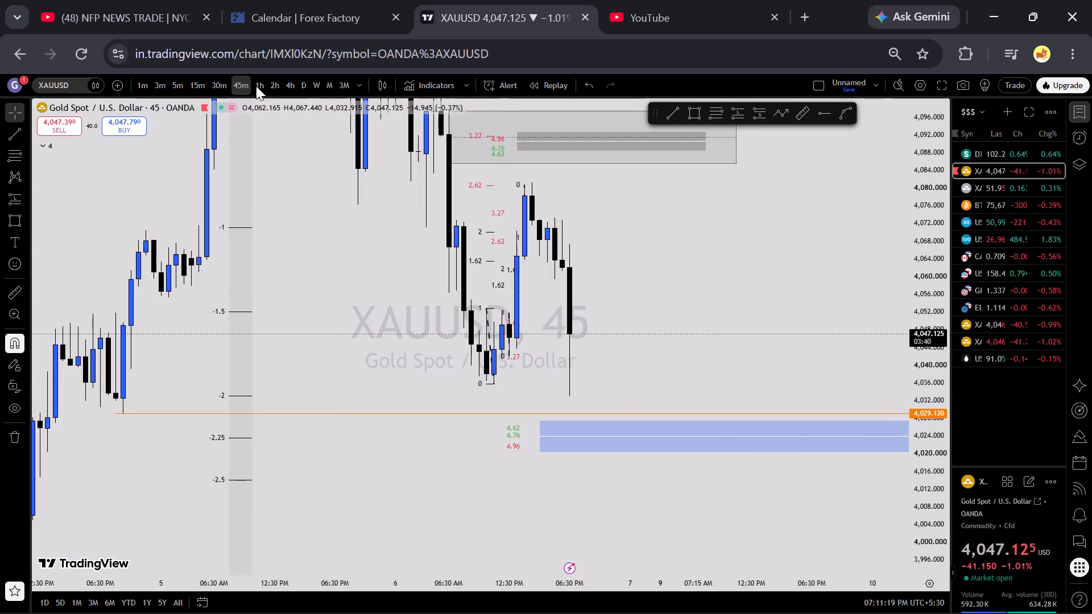
pyautogui.click(215, 76)
pyautogui.click(198, 84)
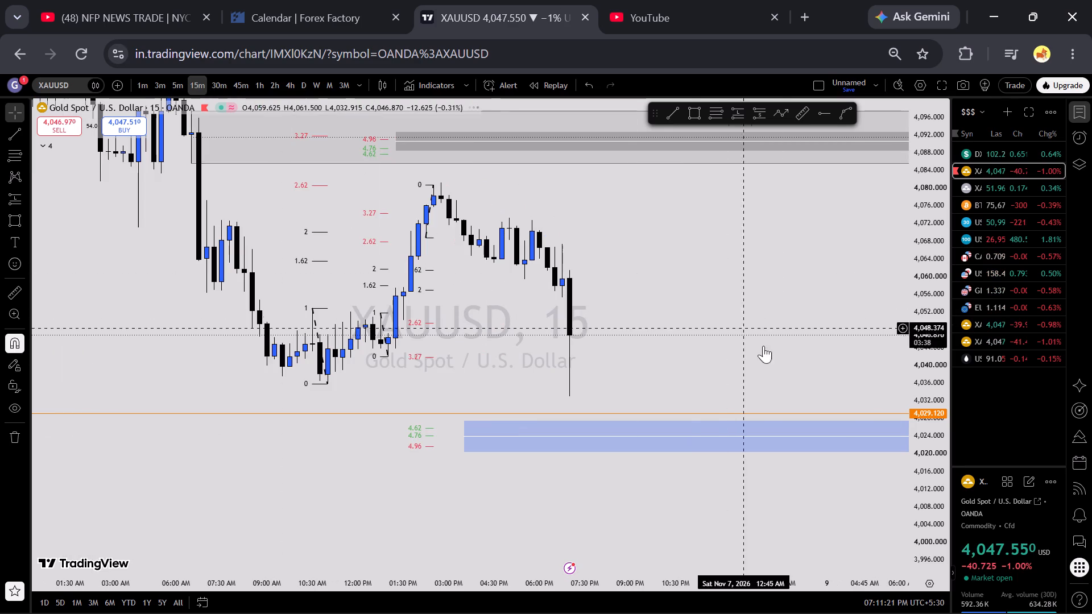
pyautogui.scroll(-3, 890, 396)
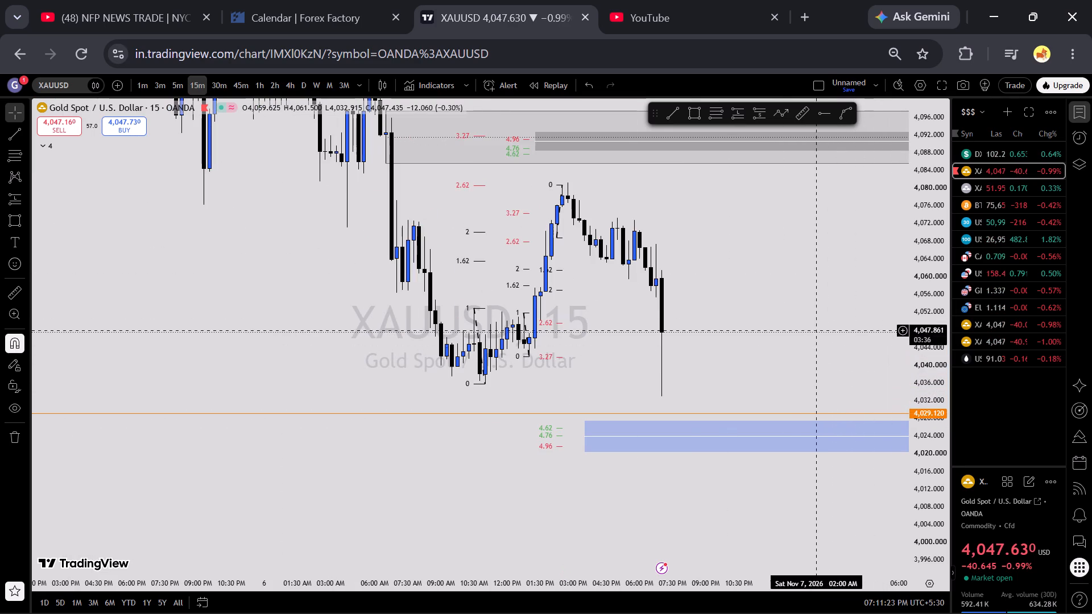
pyautogui.click(182, 86)
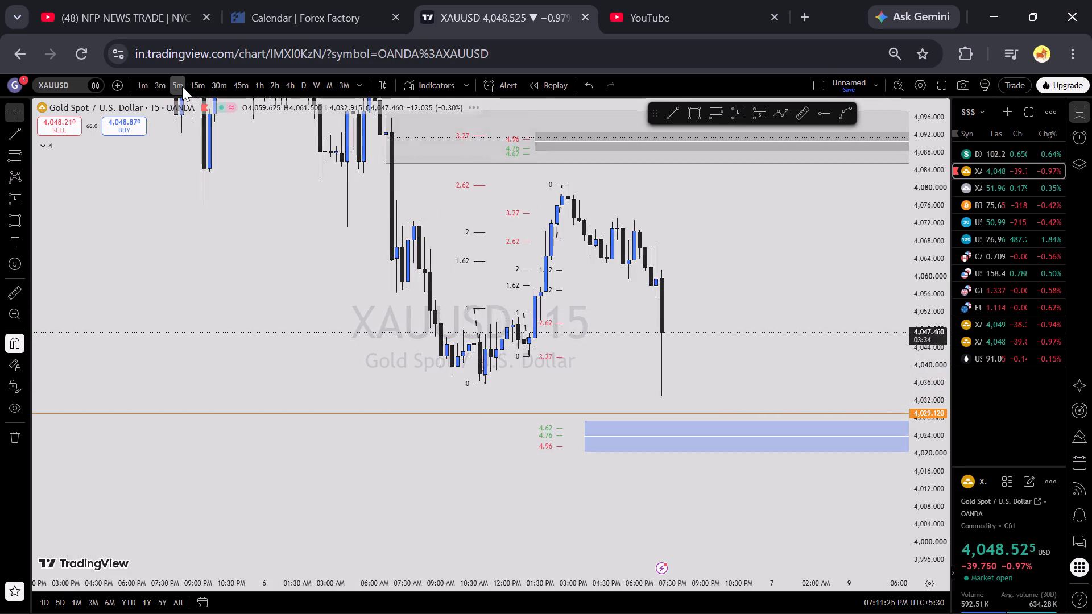
pyautogui.click(200, 89)
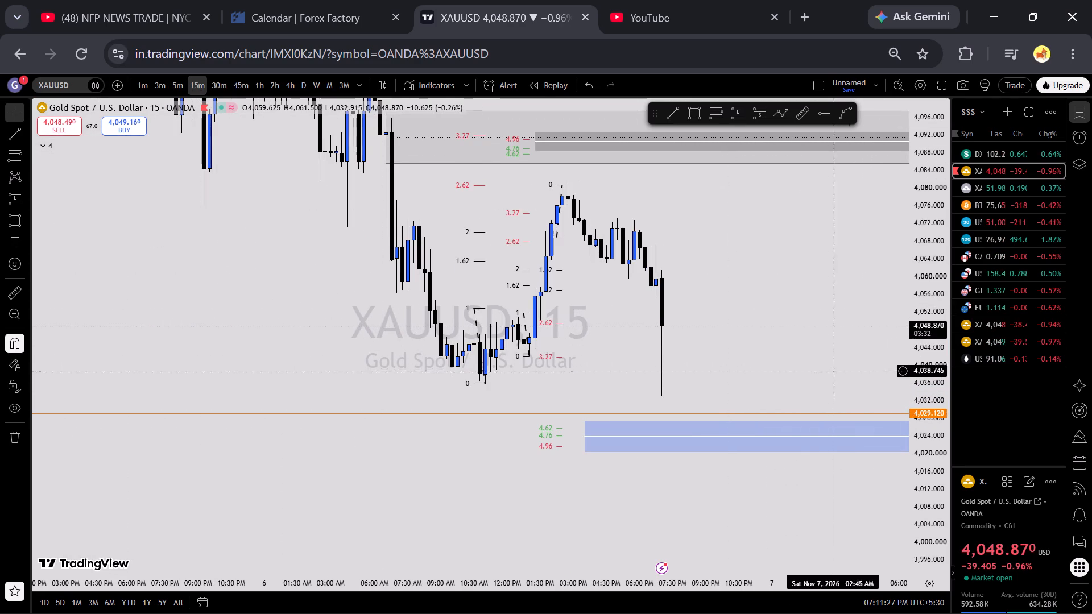
pyautogui.scroll(1, 886, 400)
pyautogui.moveTo(847, 342); pyautogui.dragTo(837, 387)
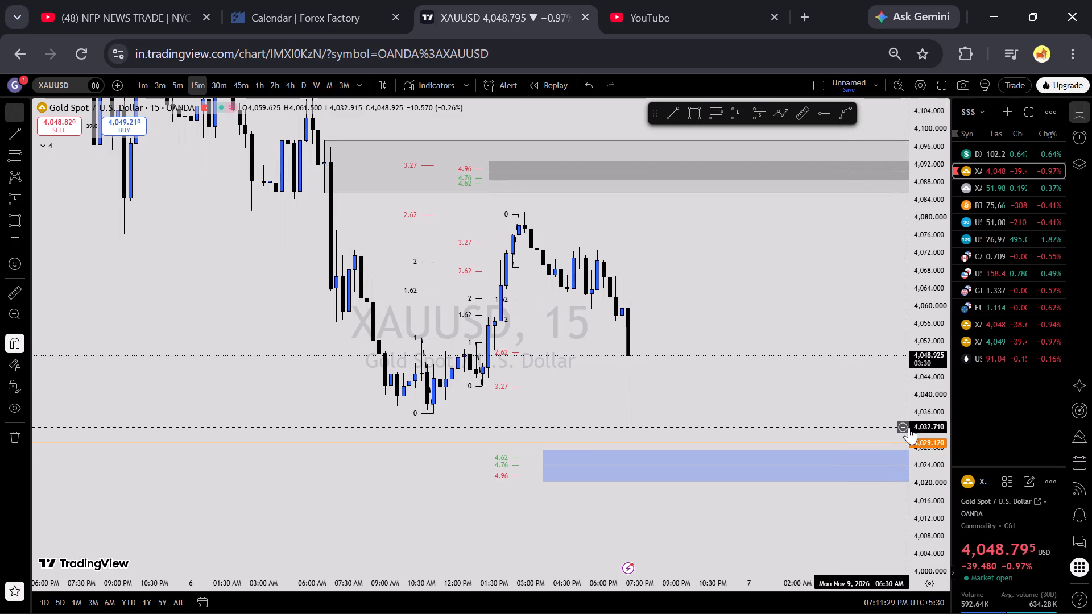
pyautogui.scroll(2, 919, 418)
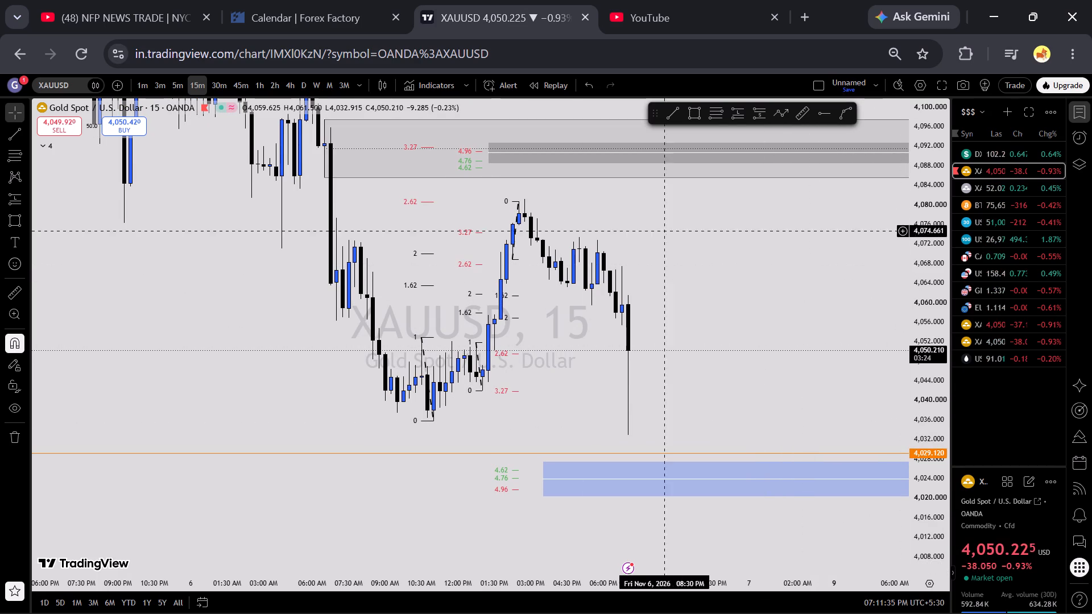
# Inspect the XAUUSD news reaction on the 5-minute timeframe, then on the 3-minute timeframe.
pyautogui.click(178, 79)
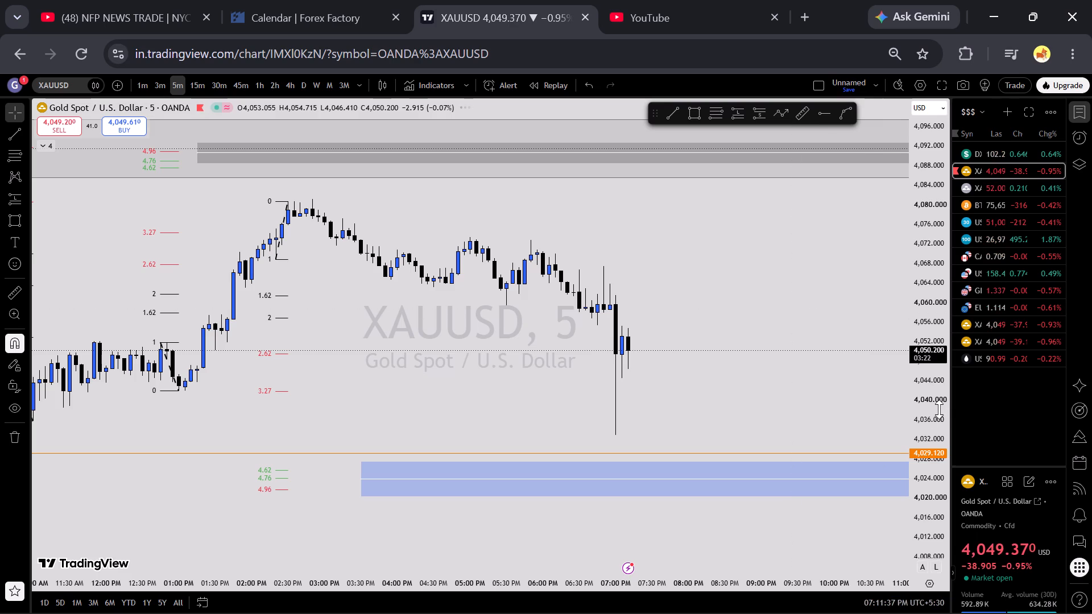
pyautogui.scroll(4, 895, 425)
pyautogui.scroll(-12, 895, 425)
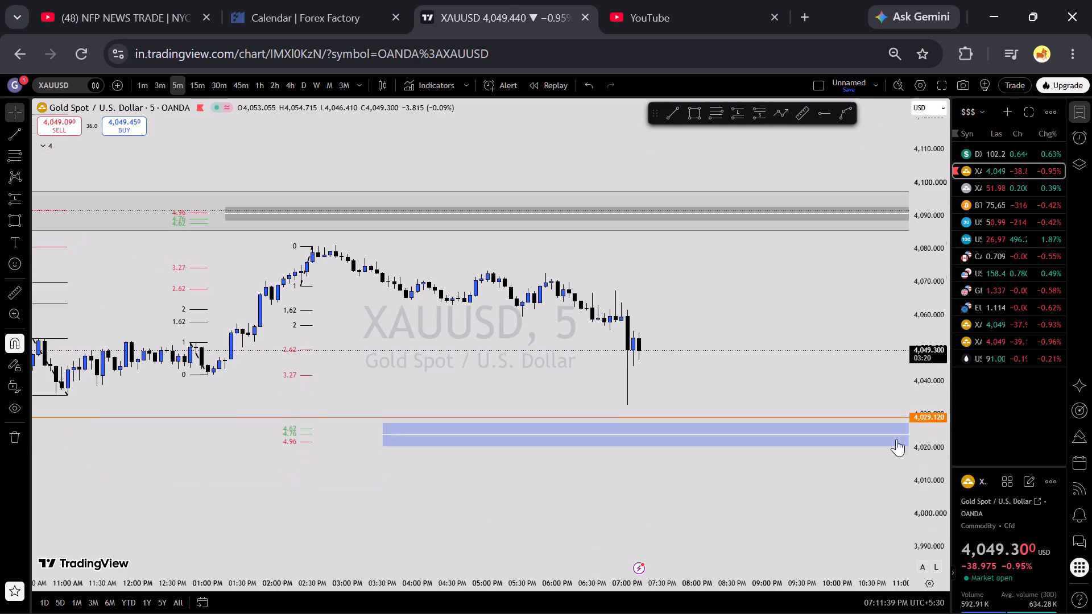
pyautogui.scroll(-12, 896, 439)
pyautogui.scroll(5, 928, 424)
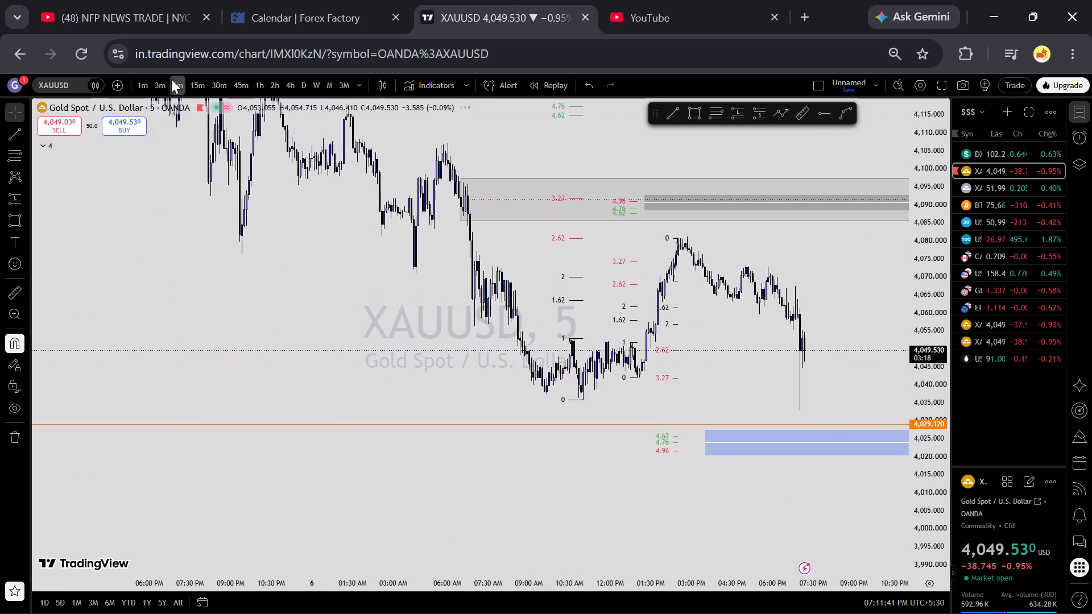
pyautogui.click(162, 83)
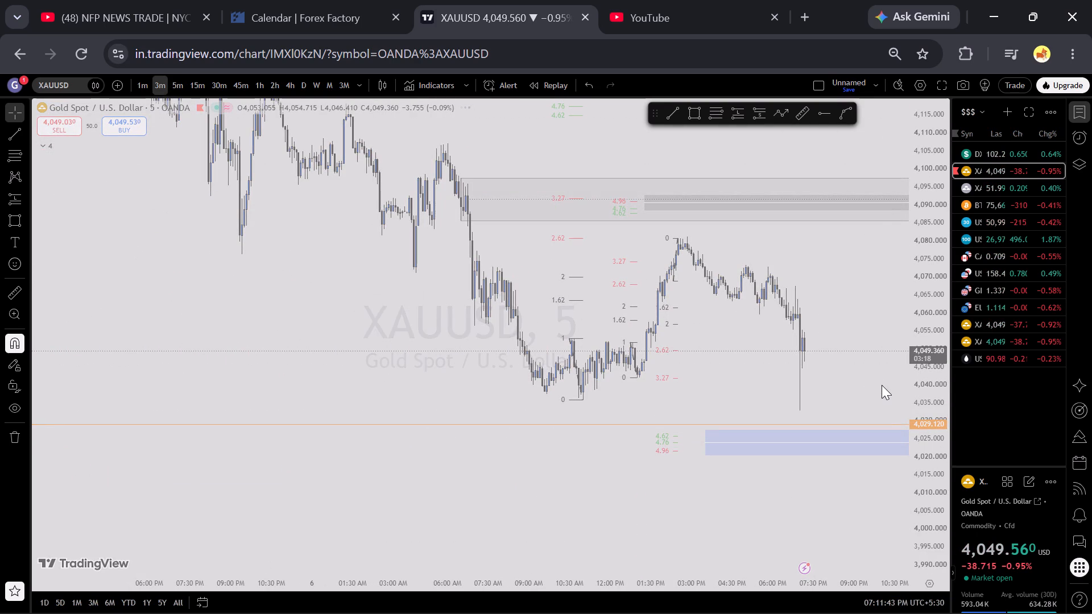
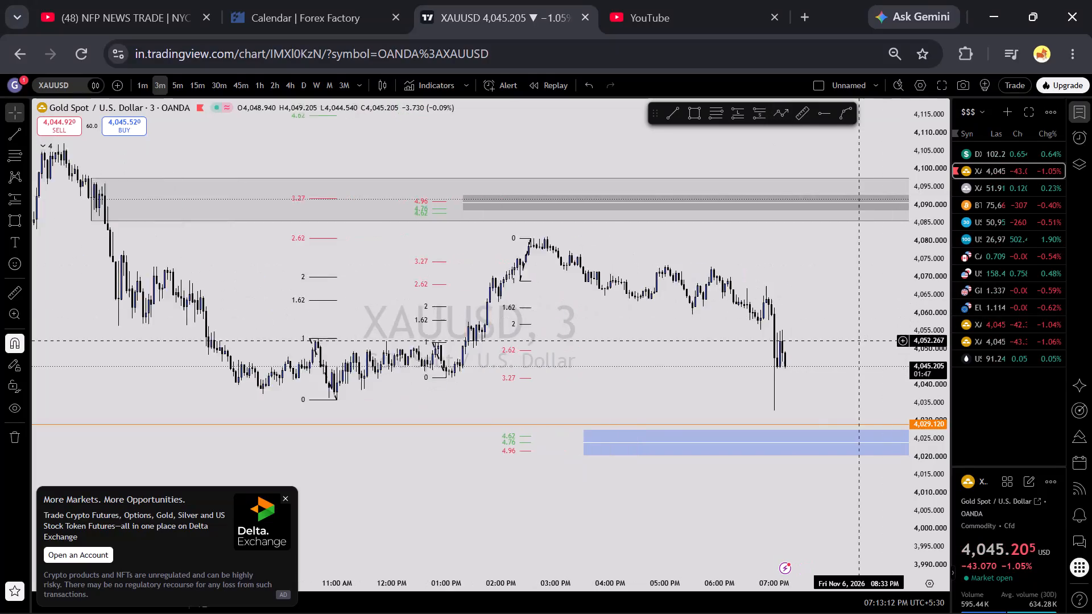
# Draw a Fibonacci retracement with the MY FIB template from the pre-news high at 4,067.440 to the news low at about 4,032.5.
pyautogui.click(708, 119)
pyautogui.click(700, 159)
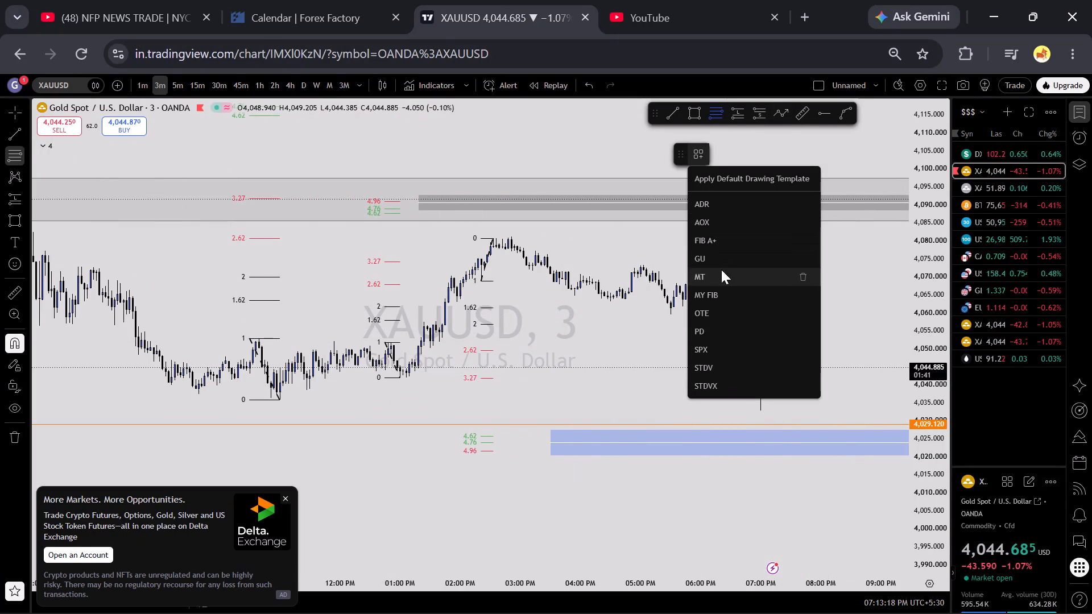
pyautogui.click(724, 293)
pyautogui.click(751, 269)
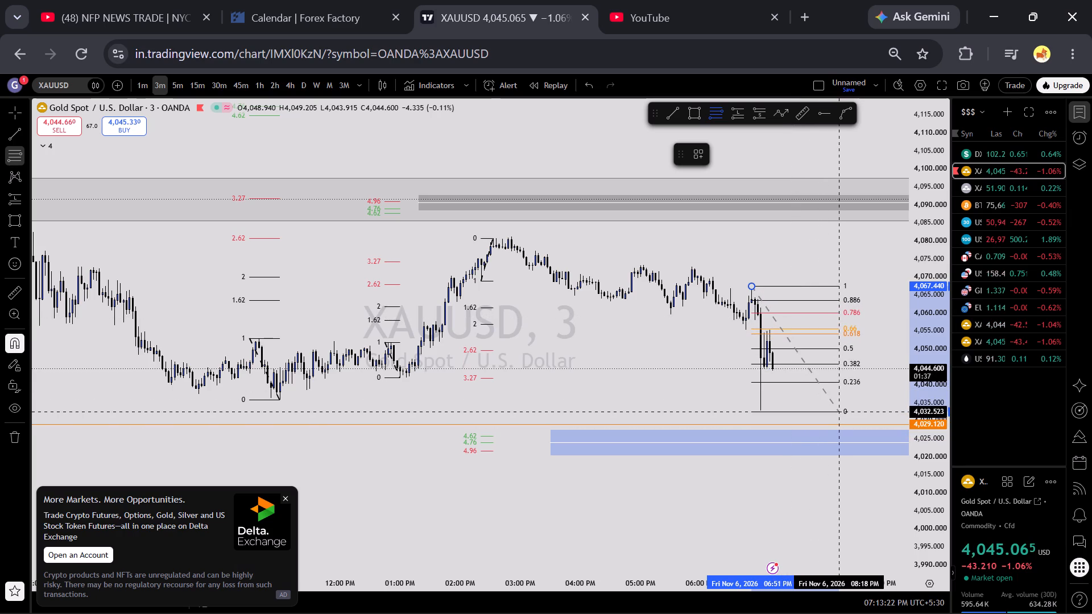
pyautogui.click(838, 412)
pyautogui.click(889, 384)
# Switch XAUUSD to the 1-minute timeframe and examine the news reaction against the retracement levels.
pyautogui.scroll(4, 888, 384)
pyautogui.scroll(3, 924, 414)
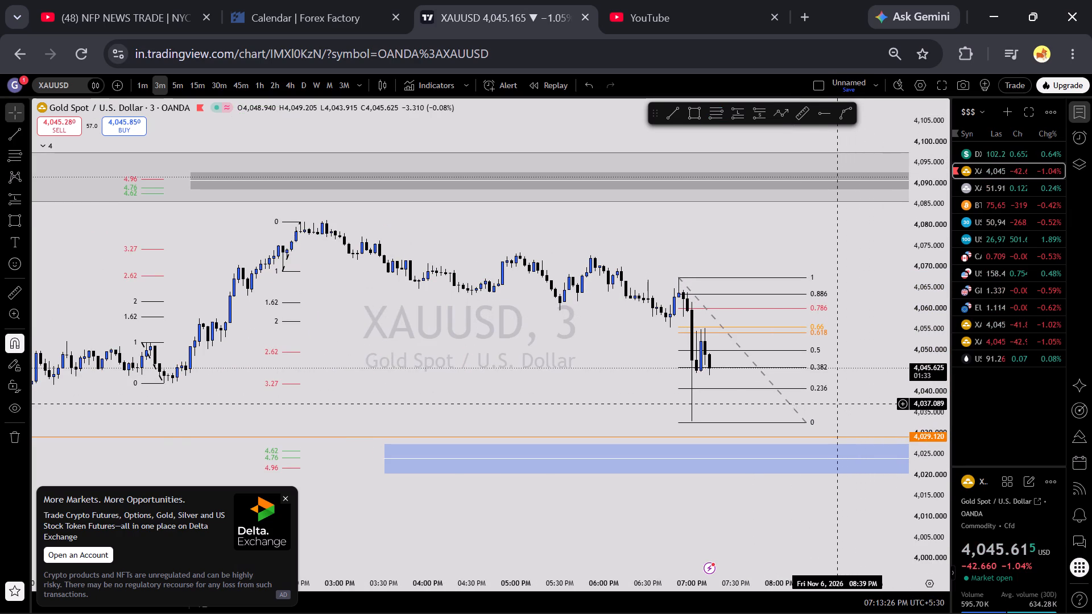
pyautogui.click(144, 86)
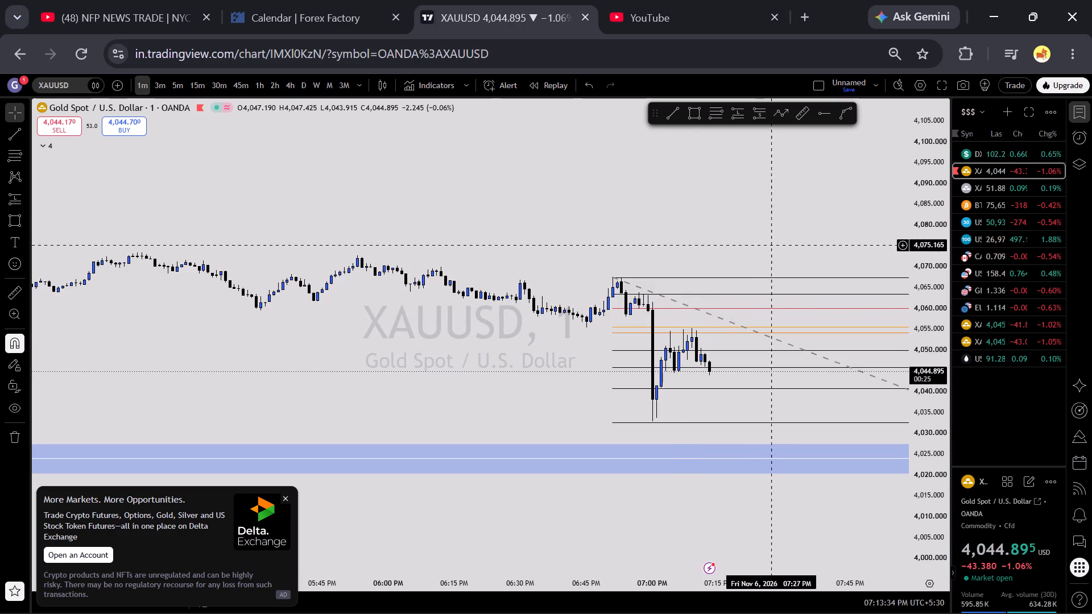
pyautogui.moveTo(731, 238); pyautogui.dragTo(681, 244)
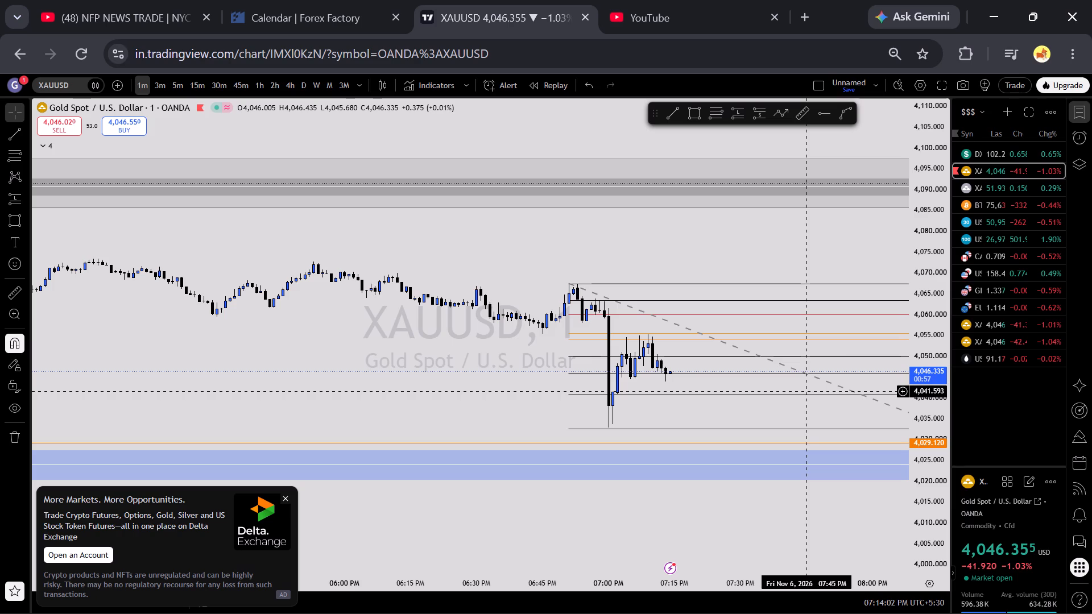
pyautogui.scroll(-3, 498, 309)
pyautogui.moveTo(676, 239); pyautogui.dragTo(347, 234)
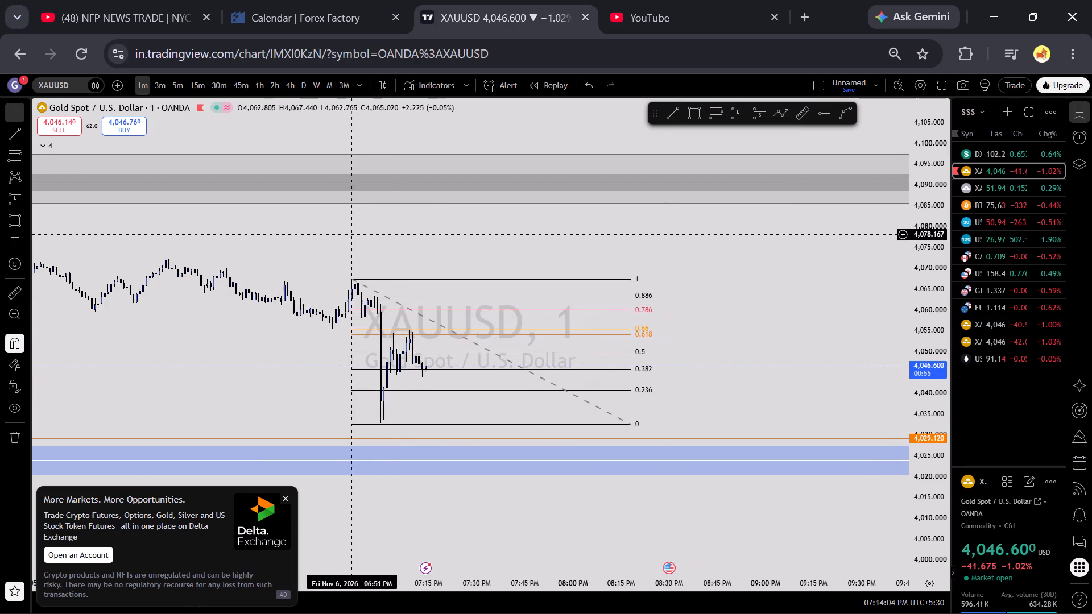
# Place a short position on XAUUSD with entry 4,042.139, stop 4,066.977 and target 3,933.442, just below the lower blue zone.
pyautogui.click(762, 111)
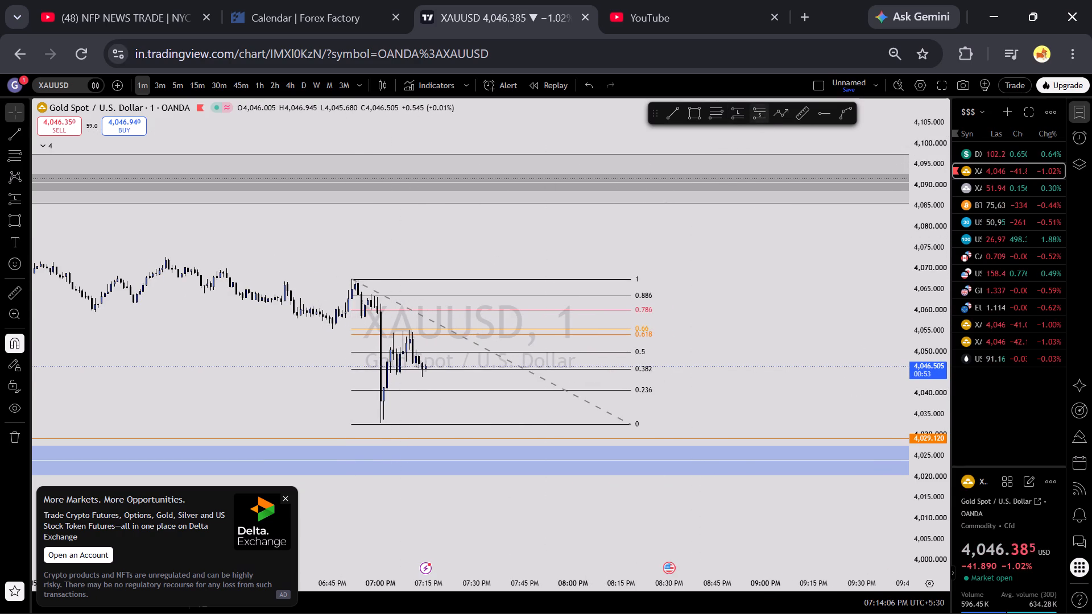
pyautogui.click(428, 384)
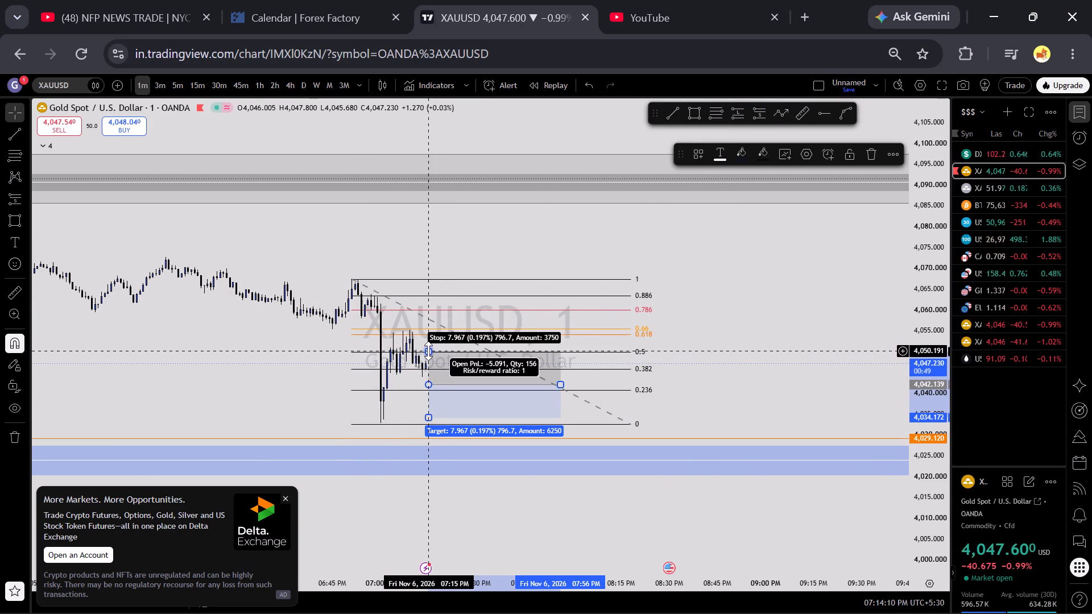
pyautogui.moveTo(428, 351); pyautogui.dragTo(453, 281)
pyautogui.moveTo(602, 245); pyautogui.dragTo(621, 204)
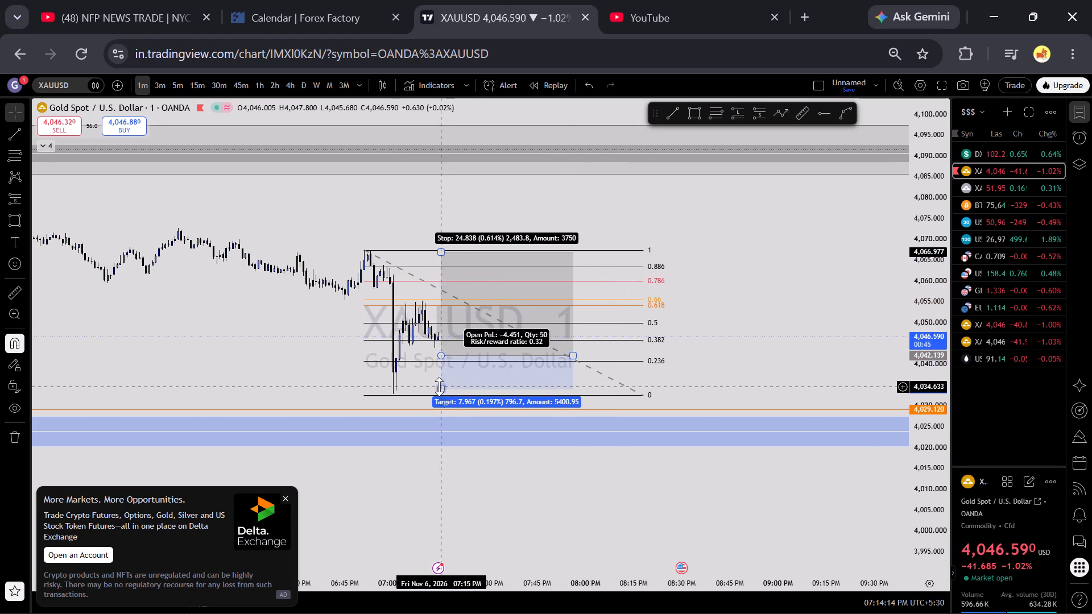
pyautogui.moveTo(439, 387); pyautogui.dragTo(445, 541)
pyautogui.scroll(-16, 868, 314)
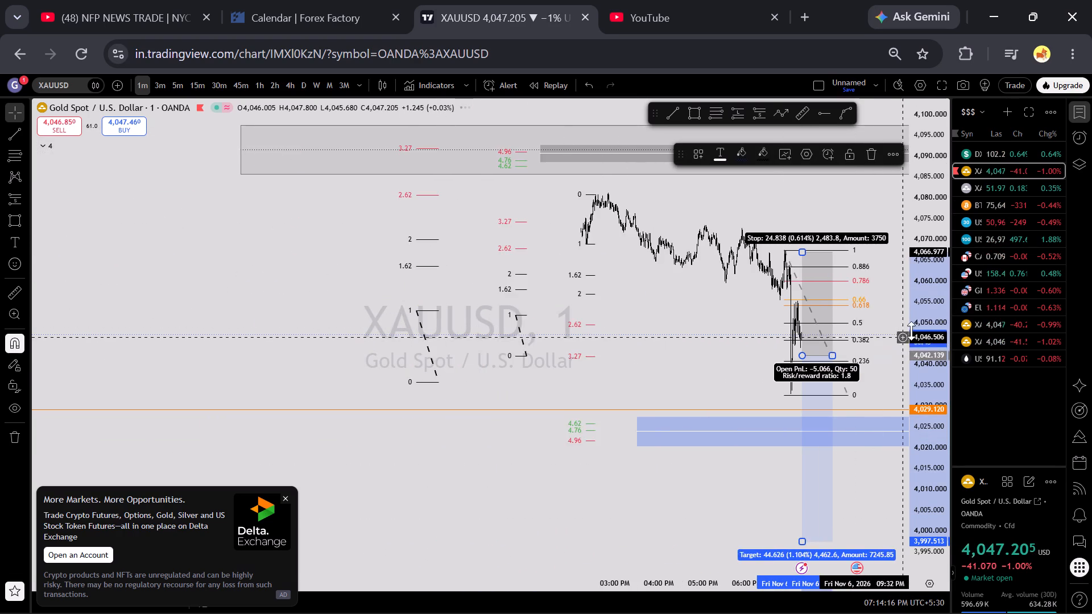
pyautogui.scroll(-16, 911, 331)
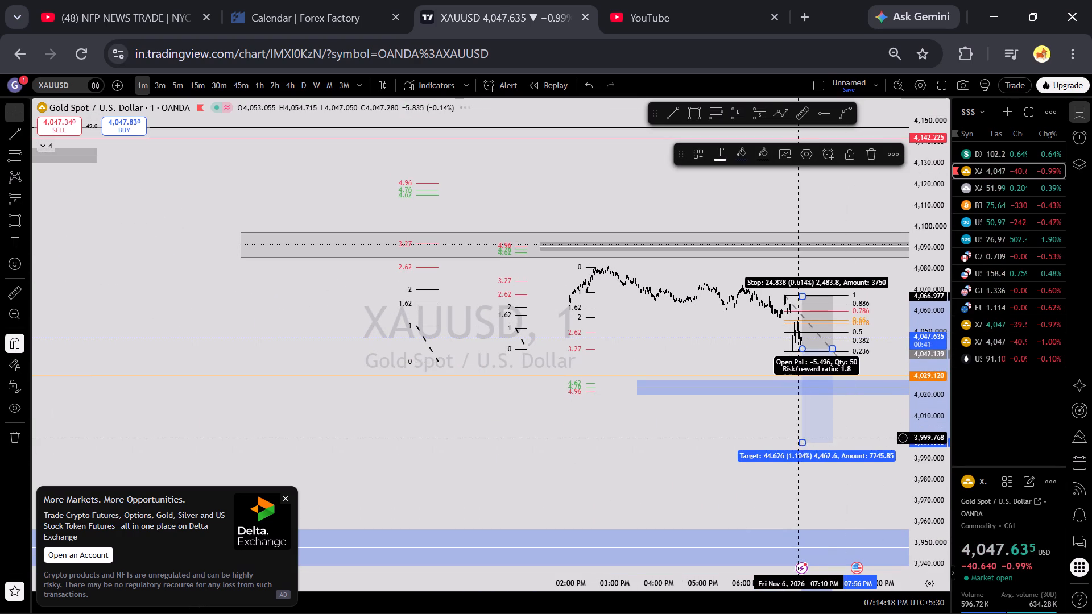
pyautogui.scroll(-1, 764, 442)
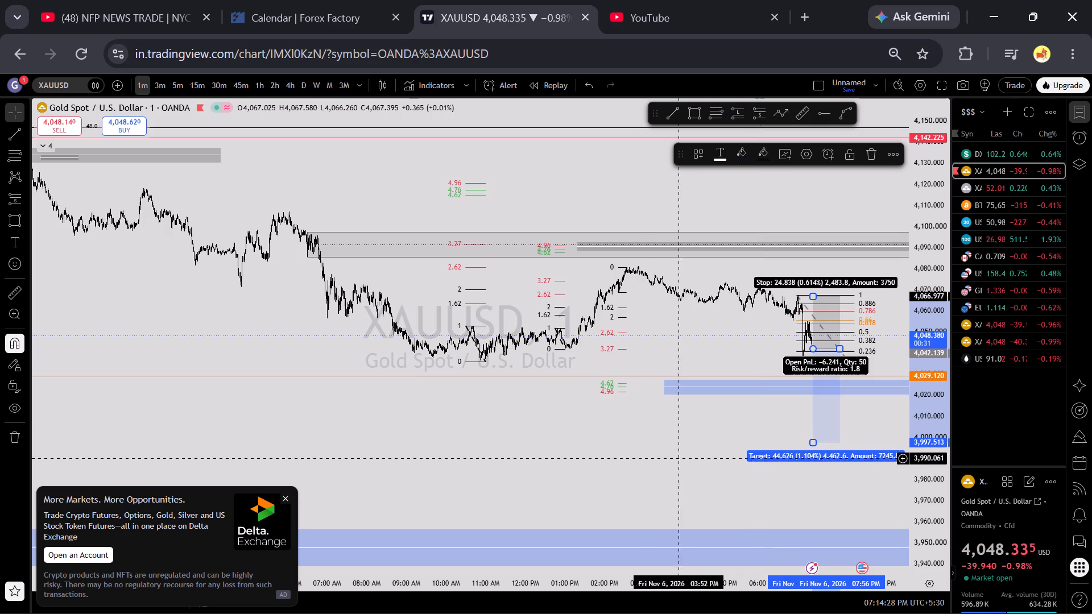
pyautogui.moveTo(617, 461); pyautogui.dragTo(309, 442)
pyautogui.moveTo(514, 424); pyautogui.dragTo(514, 443)
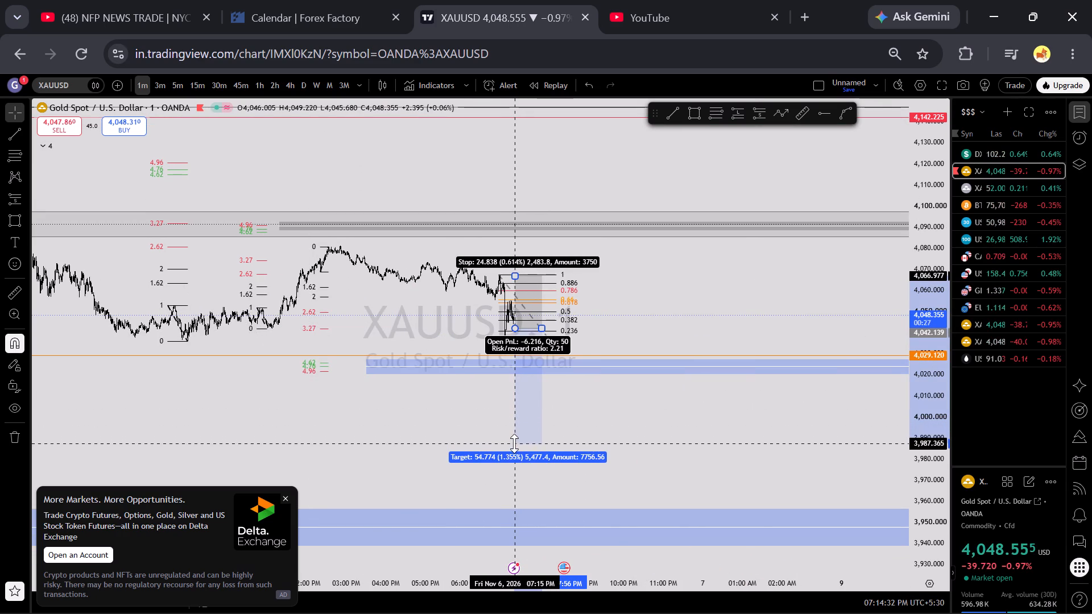
pyautogui.moveTo(514, 443); pyautogui.dragTo(530, 430)
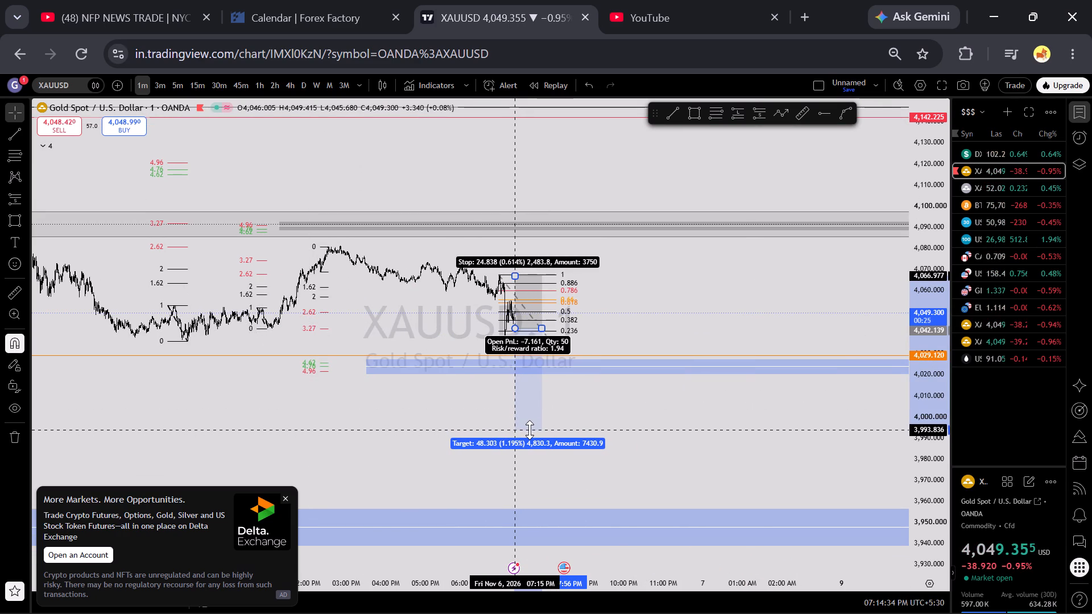
pyautogui.moveTo(530, 430); pyautogui.dragTo(536, 454)
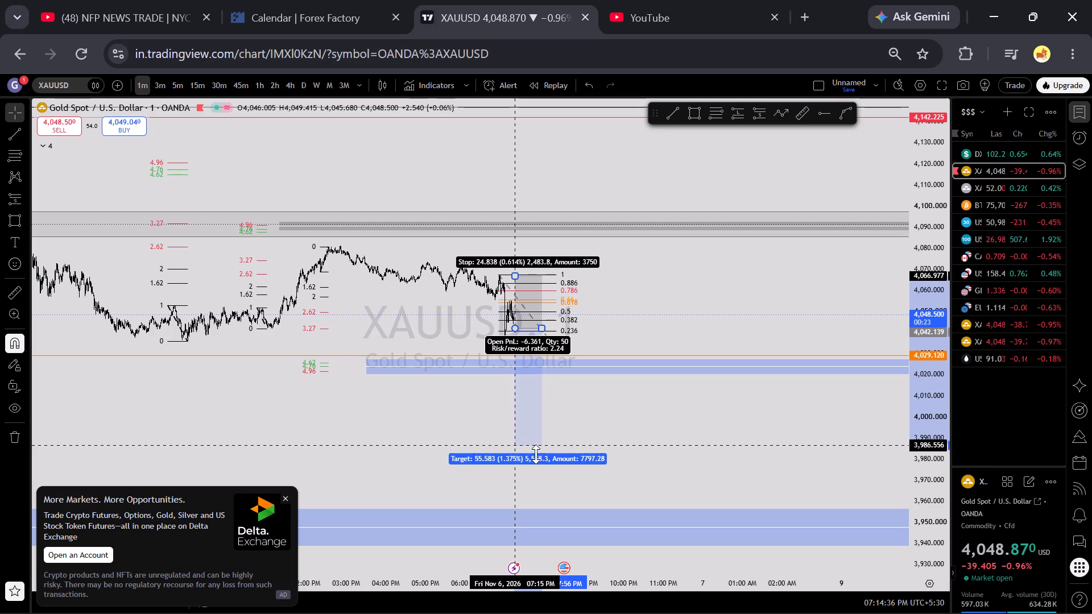
pyautogui.moveTo(536, 454); pyautogui.dragTo(538, 520)
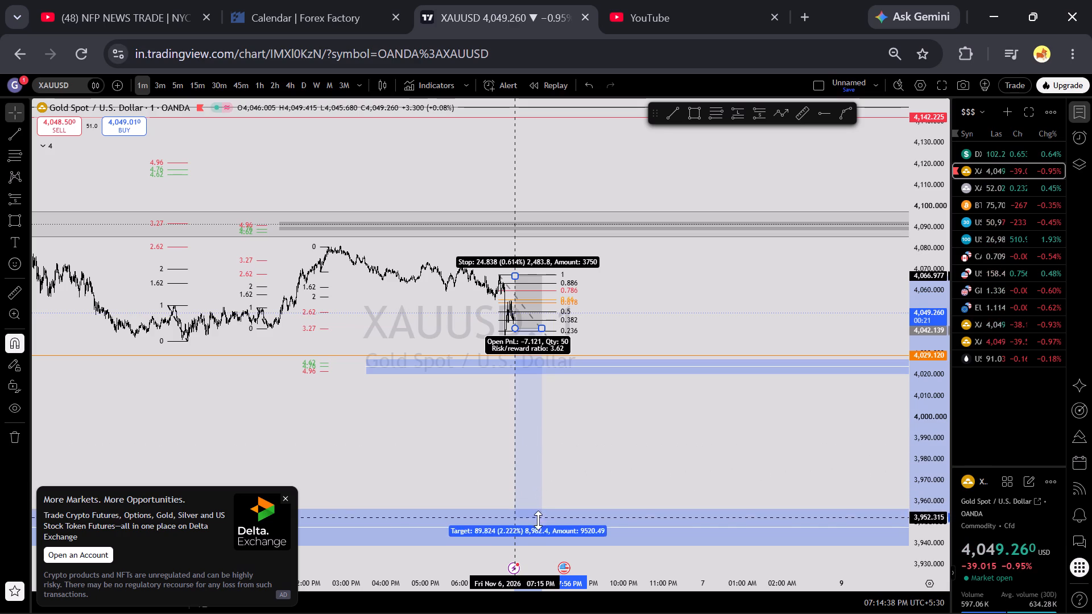
pyautogui.moveTo(538, 520); pyautogui.dragTo(546, 557)
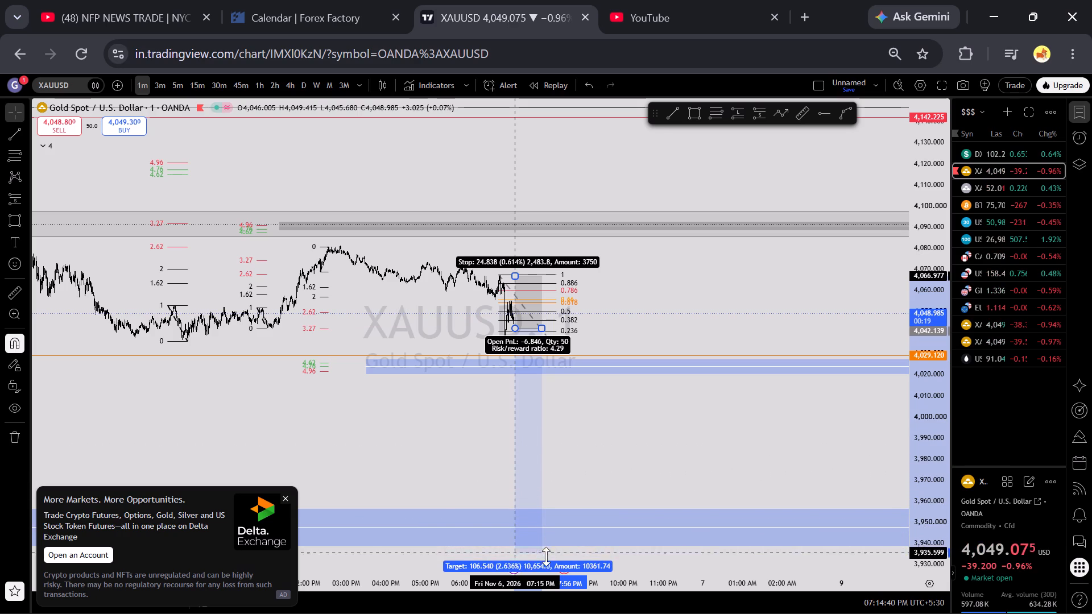
pyautogui.moveTo(546, 557); pyautogui.dragTo(546, 557)
# Extend the short position forward in time to about November 10, using the 1-hour timeframe.
pyautogui.moveTo(756, 449); pyautogui.dragTo(733, 308)
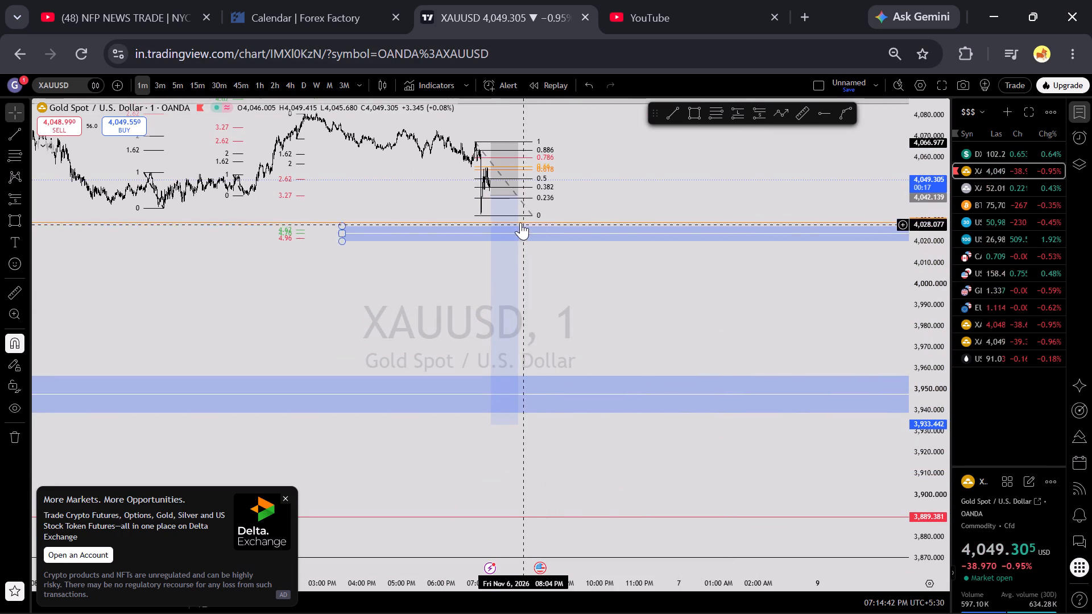
pyautogui.moveTo(519, 196); pyautogui.dragTo(640, 200)
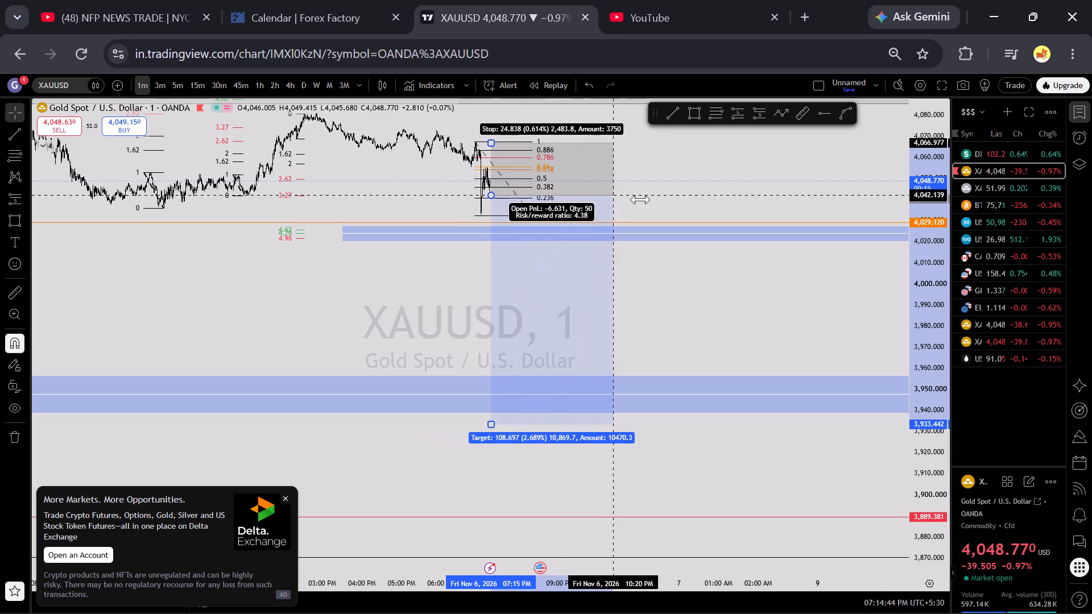
pyautogui.moveTo(640, 200); pyautogui.dragTo(682, 201)
pyautogui.click(255, 90)
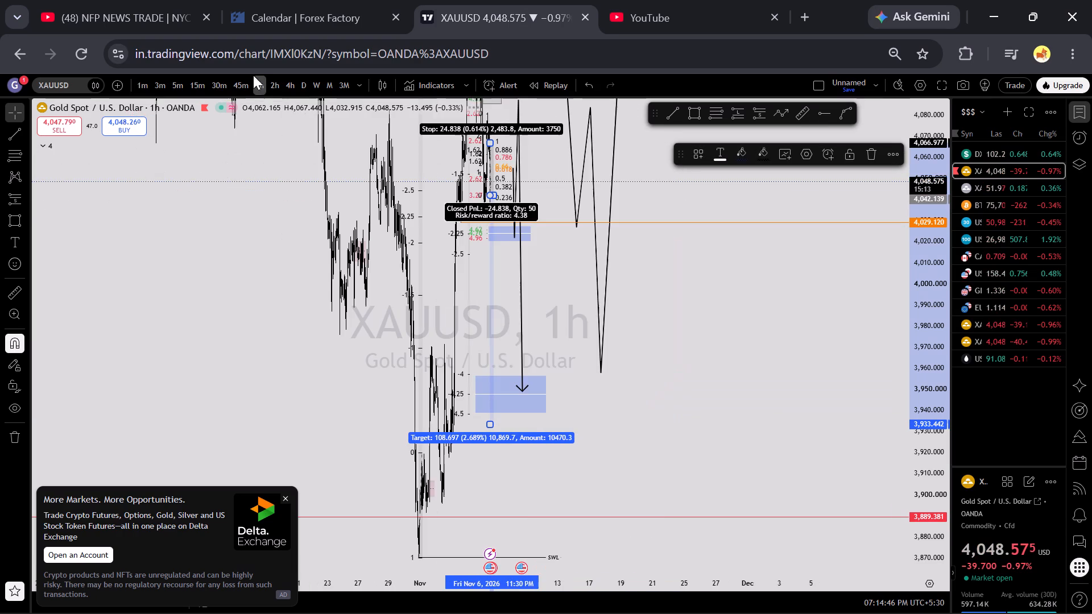
pyautogui.scroll(3, 540, 321)
pyautogui.moveTo(588, 329); pyautogui.dragTo(1050, 421)
pyautogui.scroll(5, 713, 539)
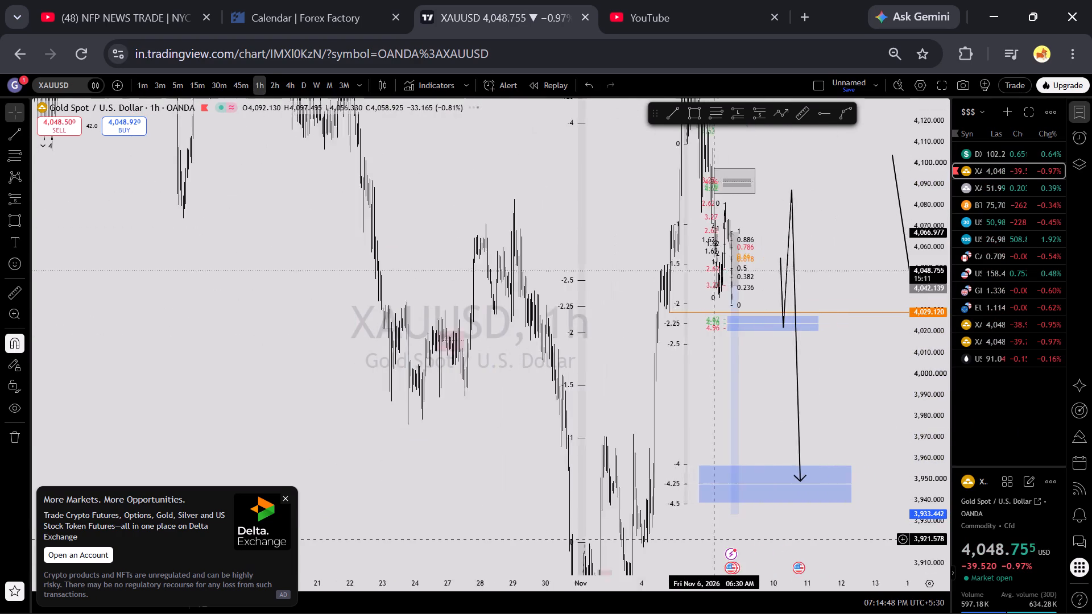
pyautogui.scroll(10, 713, 539)
pyautogui.scroll(2, 832, 387)
pyautogui.moveTo(618, 381); pyautogui.dragTo(839, 380)
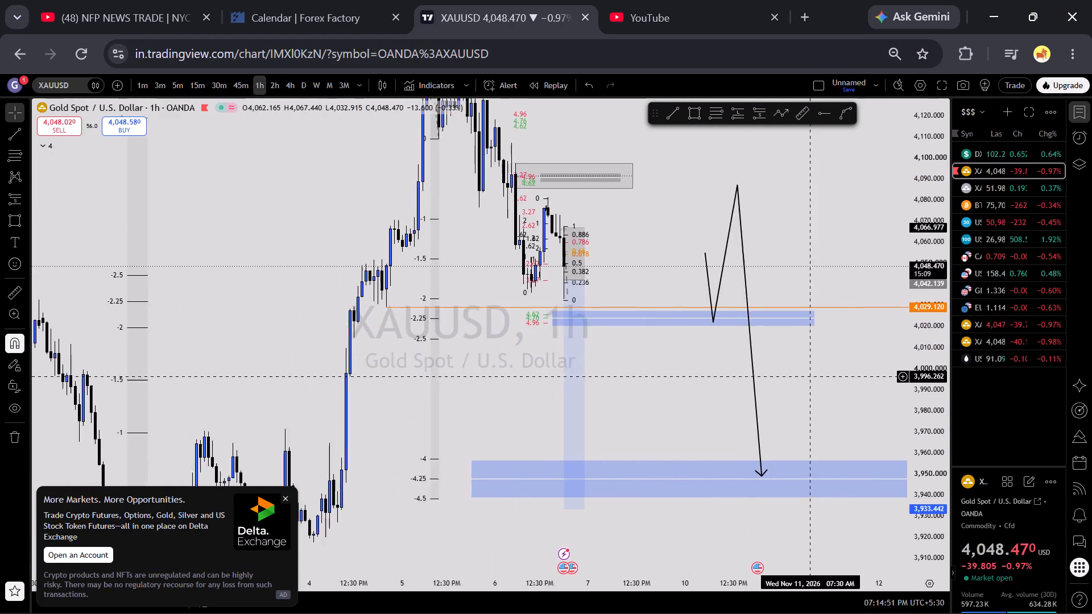
pyautogui.moveTo(839, 380); pyautogui.dragTo(843, 381)
pyautogui.scroll(5, 496, 233)
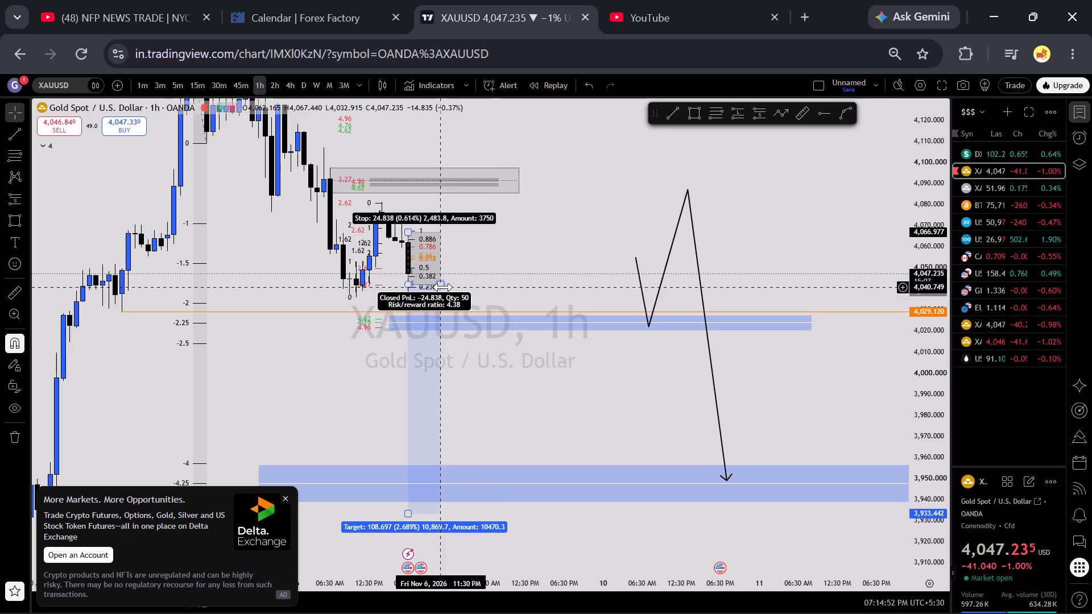
pyautogui.moveTo(443, 287); pyautogui.dragTo(609, 277)
pyautogui.click(635, 218)
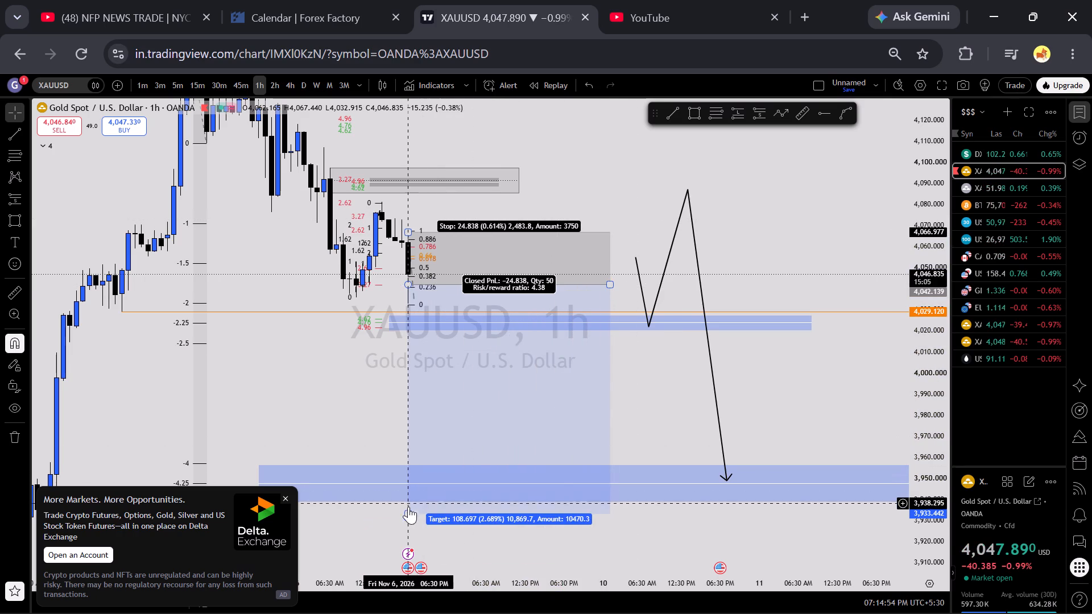
# Lower the short position's target to 3,915.986, between the lower blue zone and the 3,889.381 line.
pyautogui.moveTo(344, 406); pyautogui.dragTo(342, 333)
pyautogui.scroll(-6, 377, 349)
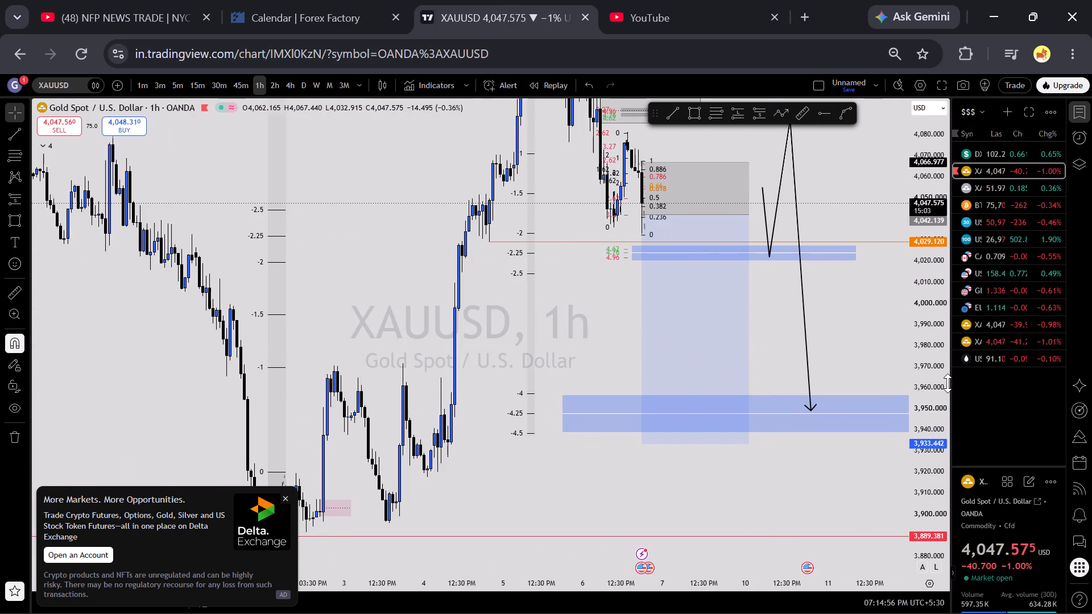
pyautogui.scroll(-12, 947, 383)
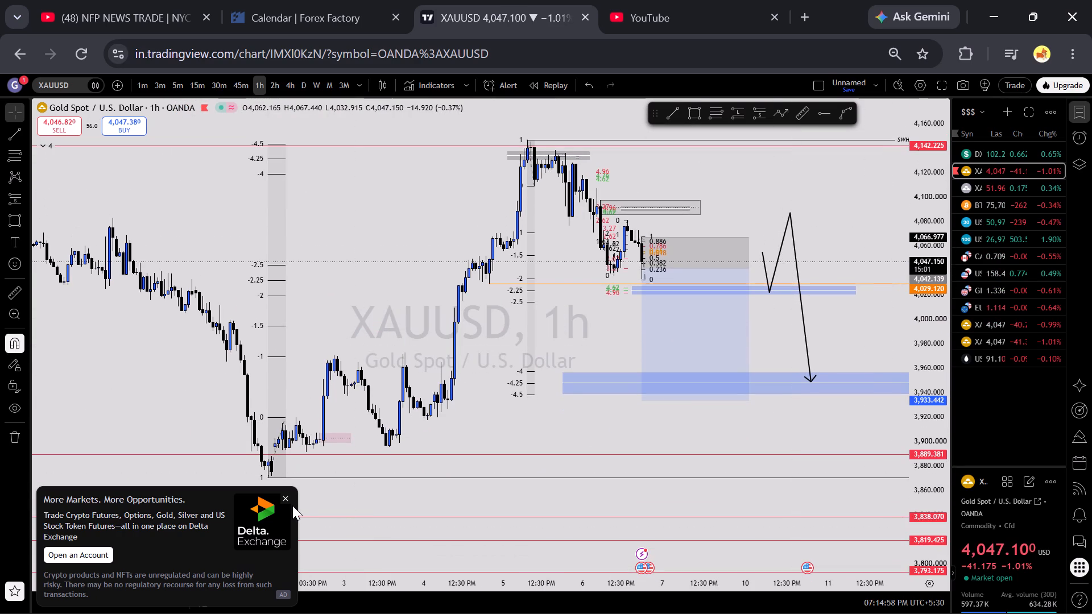
pyautogui.click(286, 499)
pyautogui.scroll(-2, 516, 453)
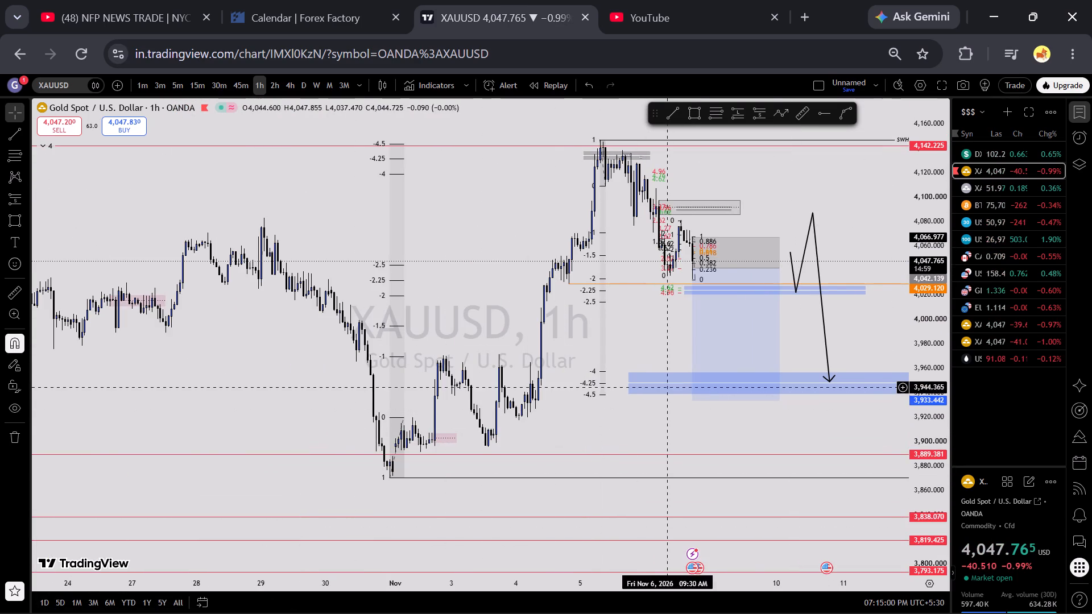
pyautogui.moveTo(693, 400); pyautogui.dragTo(693, 422)
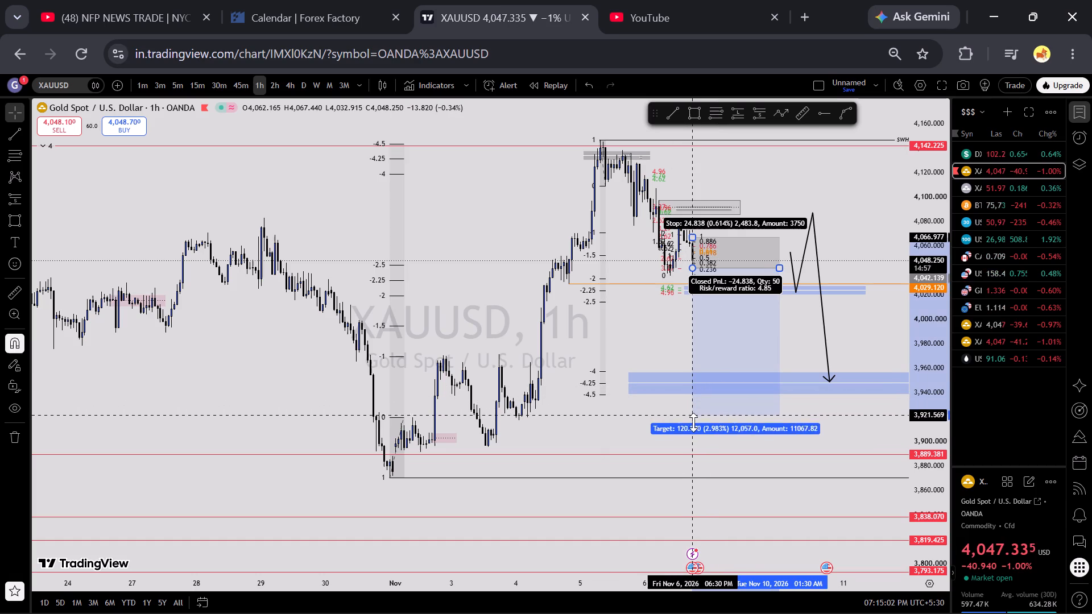
pyautogui.moveTo(693, 422); pyautogui.dragTo(682, 456)
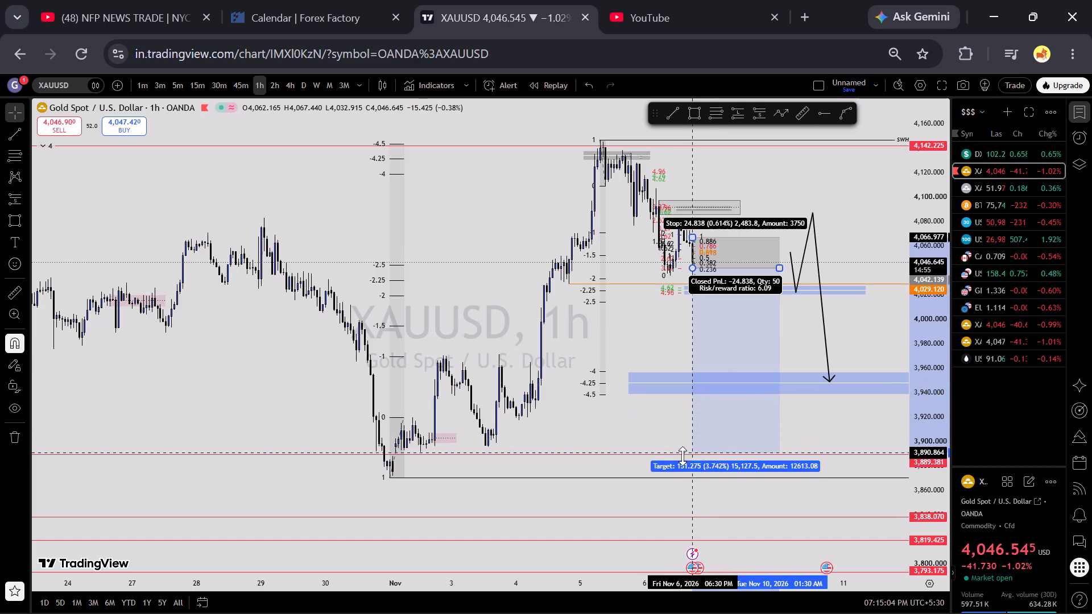
pyautogui.moveTo(682, 456); pyautogui.dragTo(703, 432)
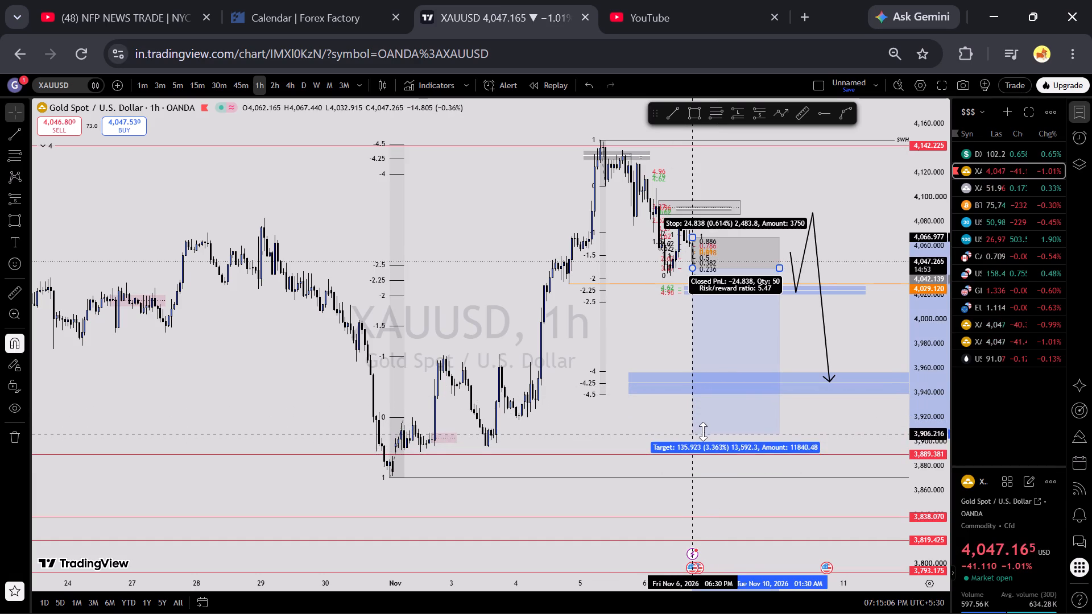
pyautogui.moveTo(703, 432); pyautogui.dragTo(724, 422)
pyautogui.click(665, 411)
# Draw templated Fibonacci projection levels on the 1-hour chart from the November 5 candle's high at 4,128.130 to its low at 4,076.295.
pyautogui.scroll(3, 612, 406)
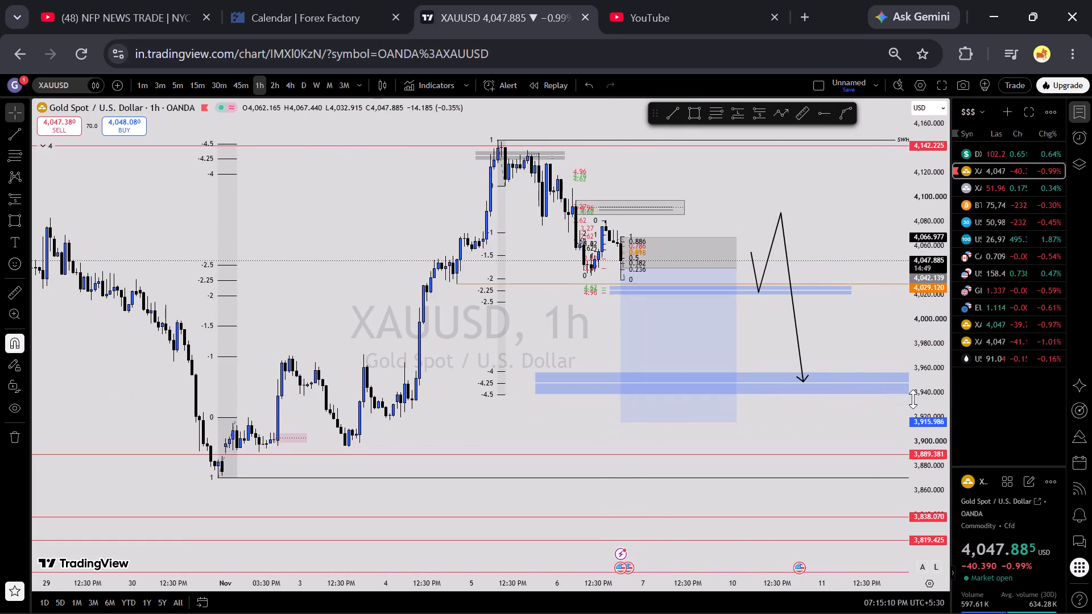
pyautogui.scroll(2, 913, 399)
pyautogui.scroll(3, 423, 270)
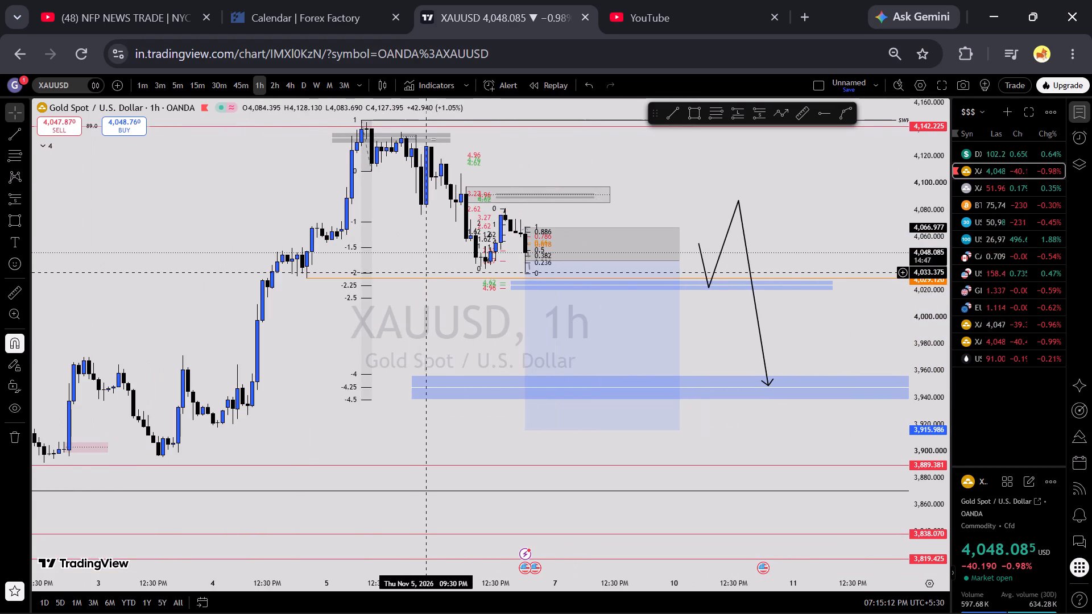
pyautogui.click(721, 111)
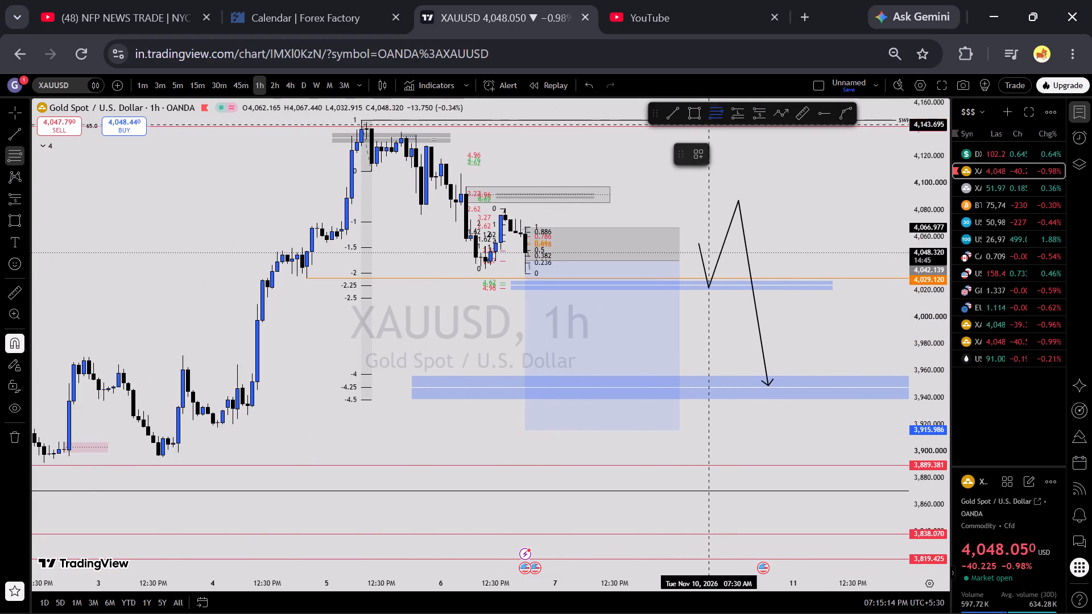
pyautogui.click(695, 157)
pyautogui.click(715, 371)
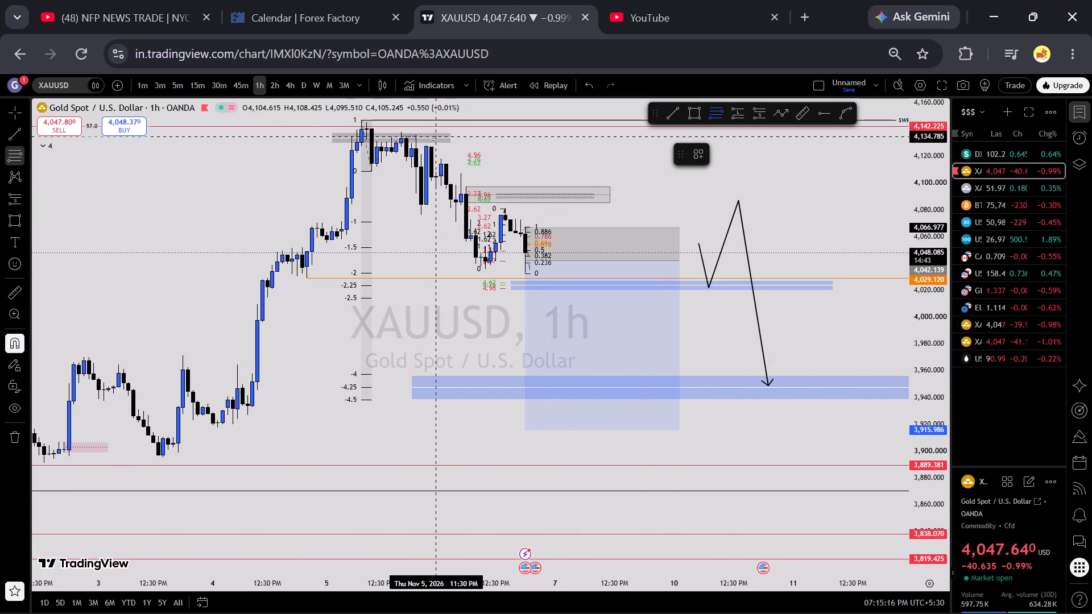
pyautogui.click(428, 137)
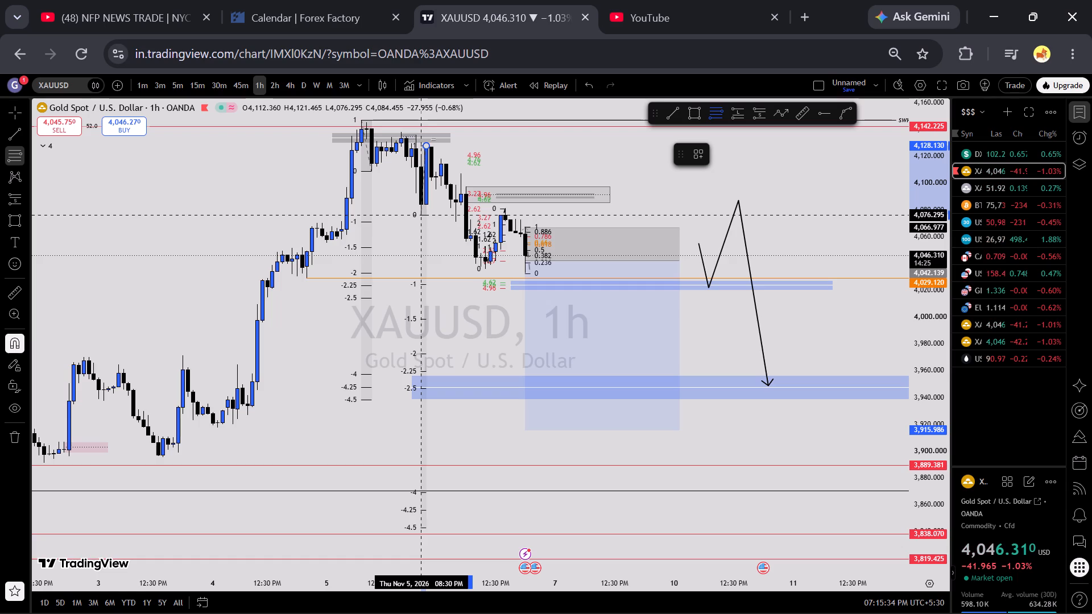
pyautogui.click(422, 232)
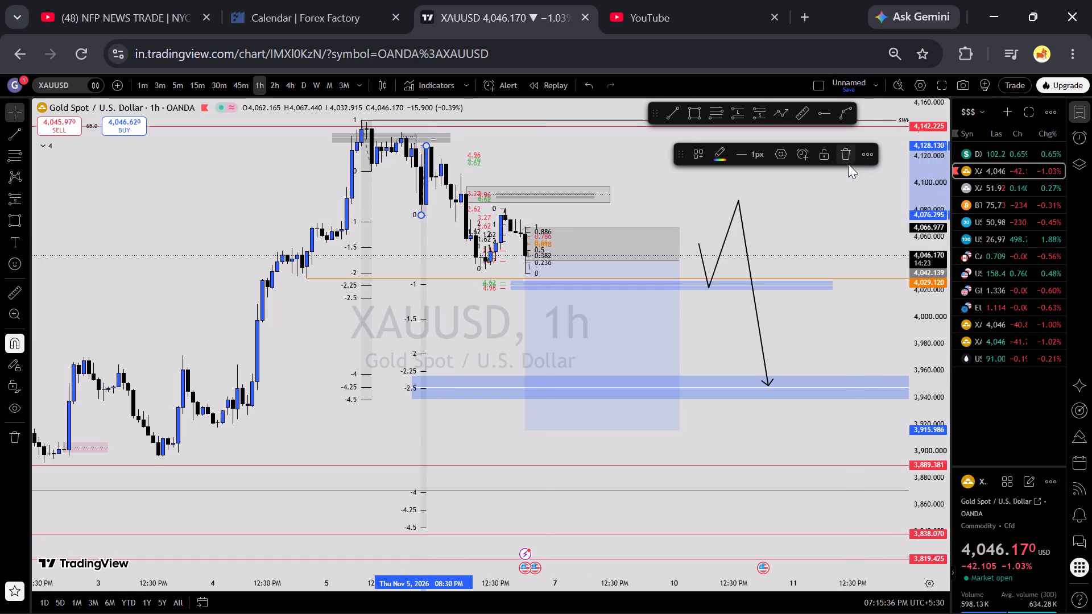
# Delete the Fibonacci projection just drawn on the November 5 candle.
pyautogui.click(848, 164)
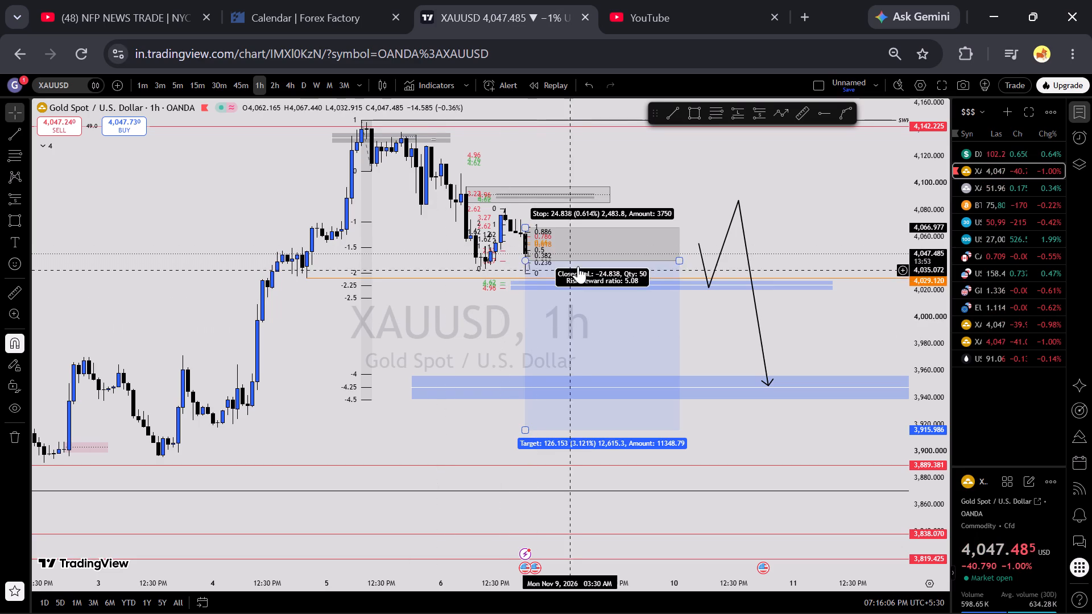
# Raise the short position's stop to 4,088.535, inside the grey supply zone.
pyautogui.moveTo(525, 226); pyautogui.dragTo(532, 219)
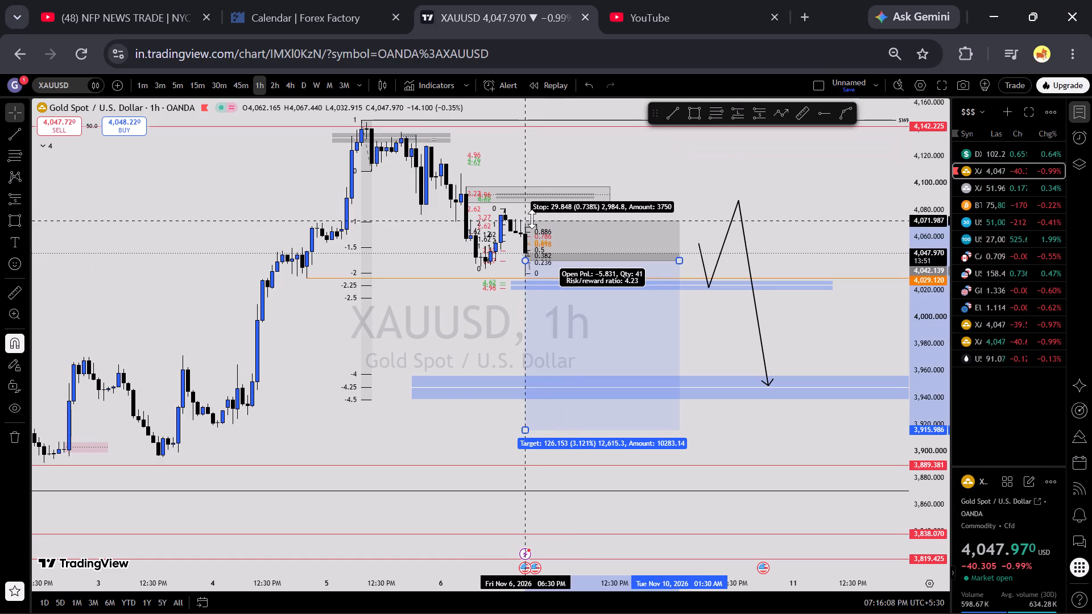
pyautogui.moveTo(532, 219); pyautogui.dragTo(539, 198)
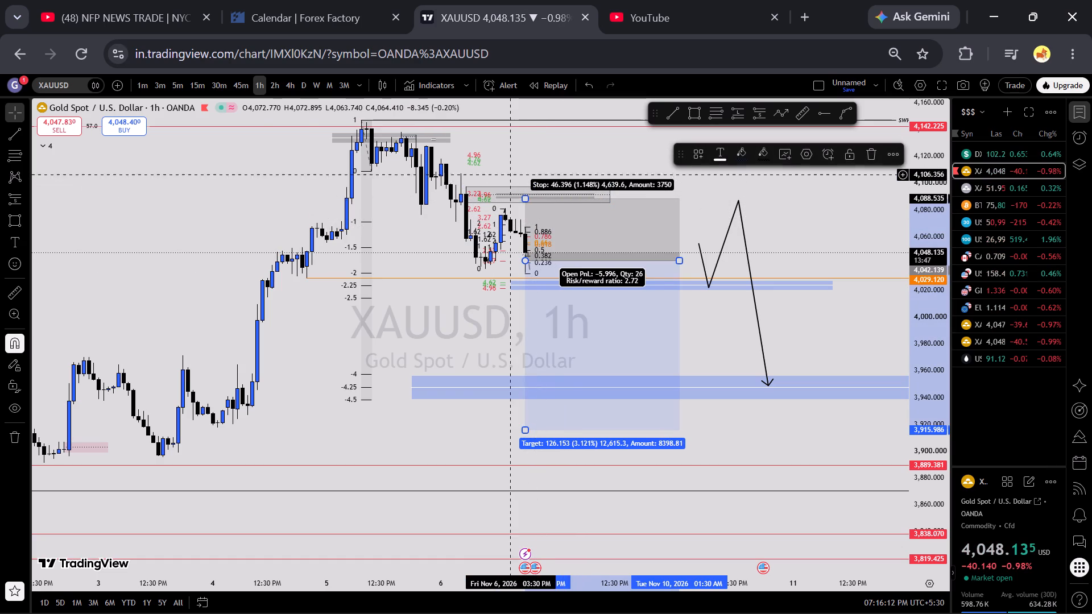
pyautogui.click(511, 166)
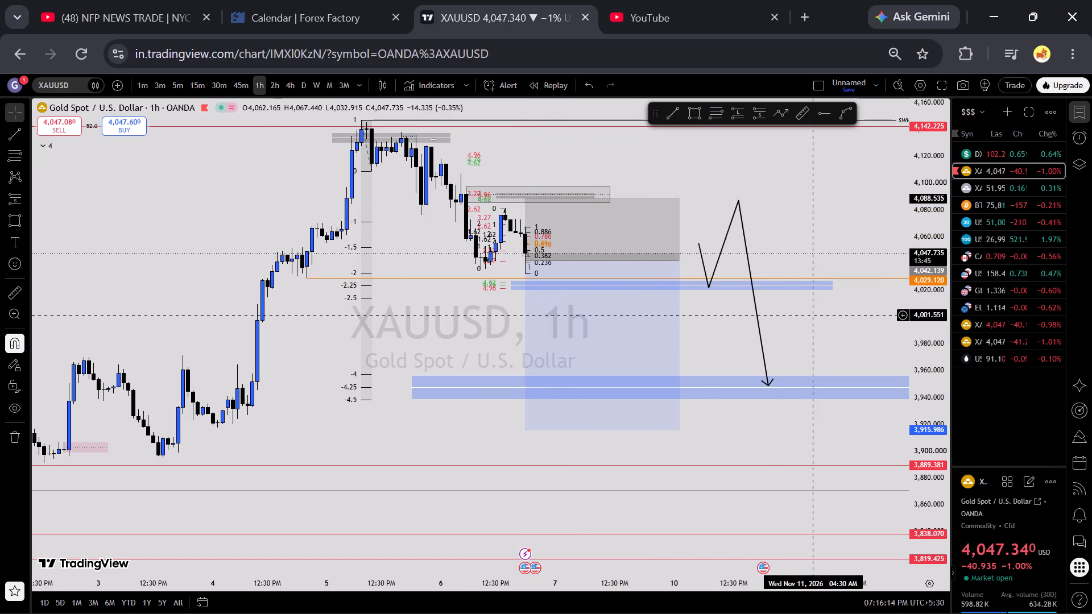
# Switch XAUUSD to the 1-minute timeframe and reset the chart view.
pyautogui.click(150, 85)
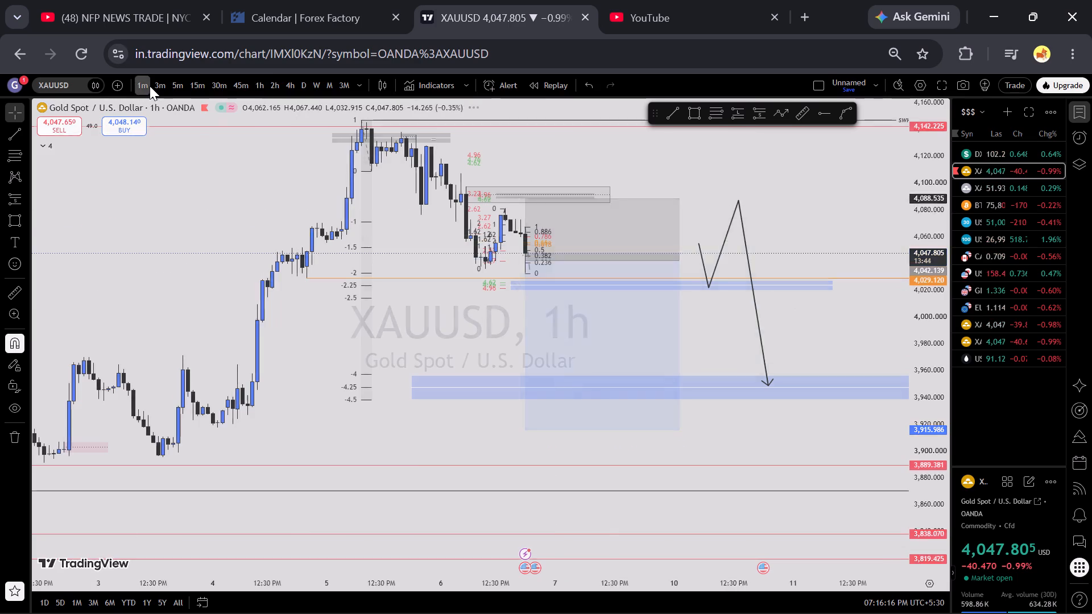
pyautogui.scroll(-6, 620, 285)
pyautogui.moveTo(571, 329); pyautogui.dragTo(237, 396)
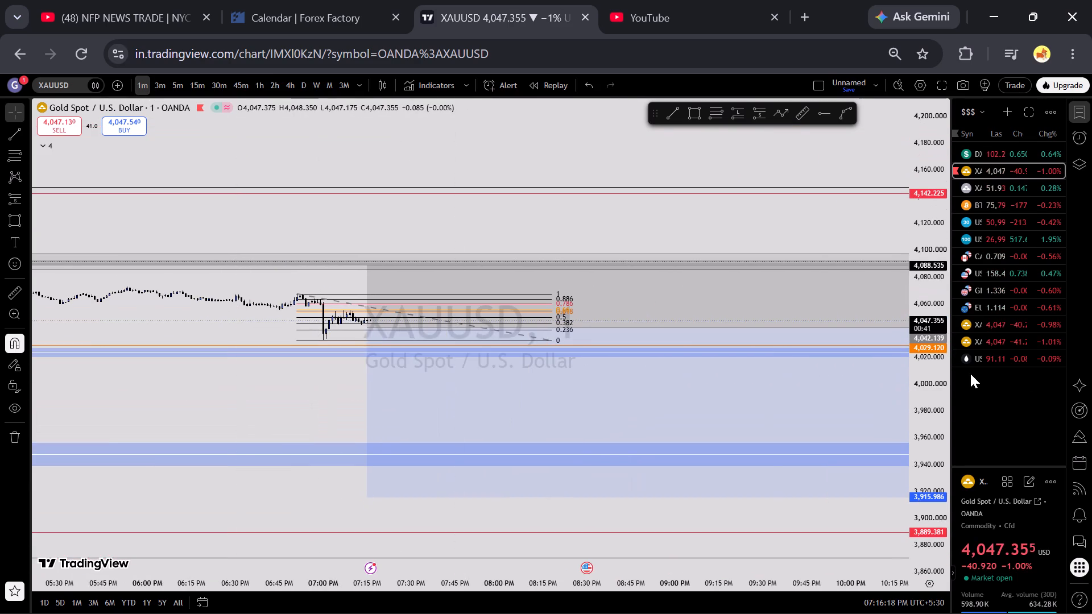
pyautogui.rightClick(690, 228)
pyautogui.click(731, 243)
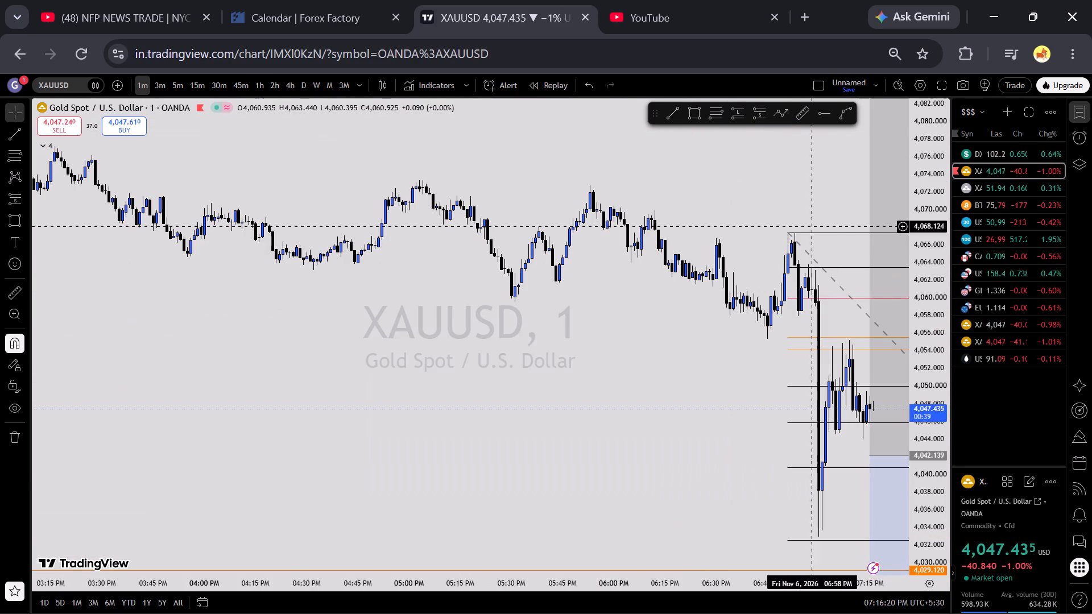
# Add a price alert on XAUUSD at about 4,009, below the upper blue zone.
pyautogui.scroll(-4, 947, 258)
pyautogui.moveTo(764, 211); pyautogui.dragTo(337, 185)
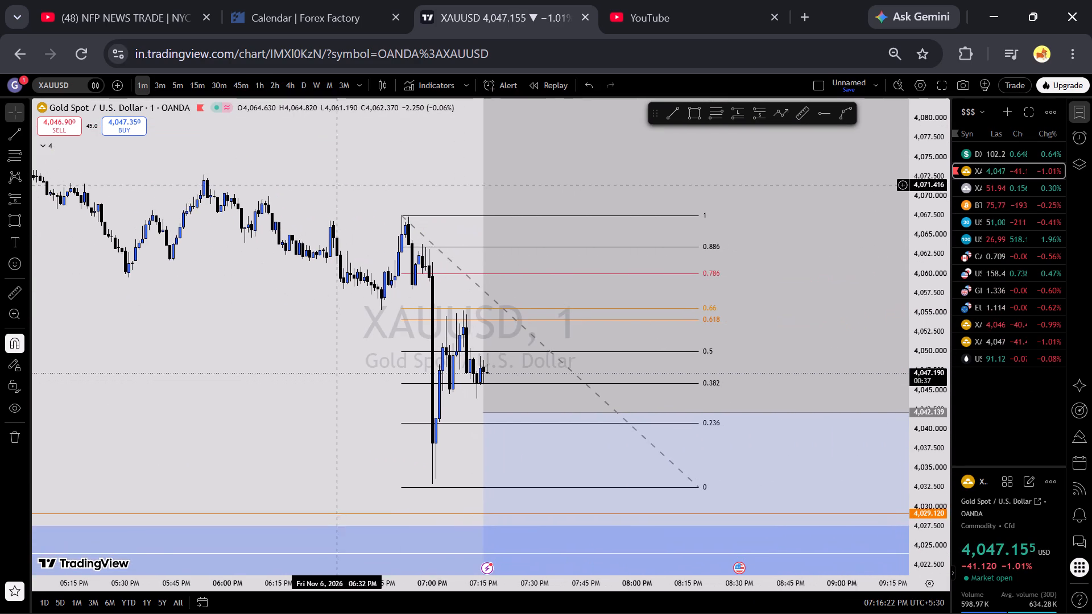
pyautogui.scroll(-5, 926, 309)
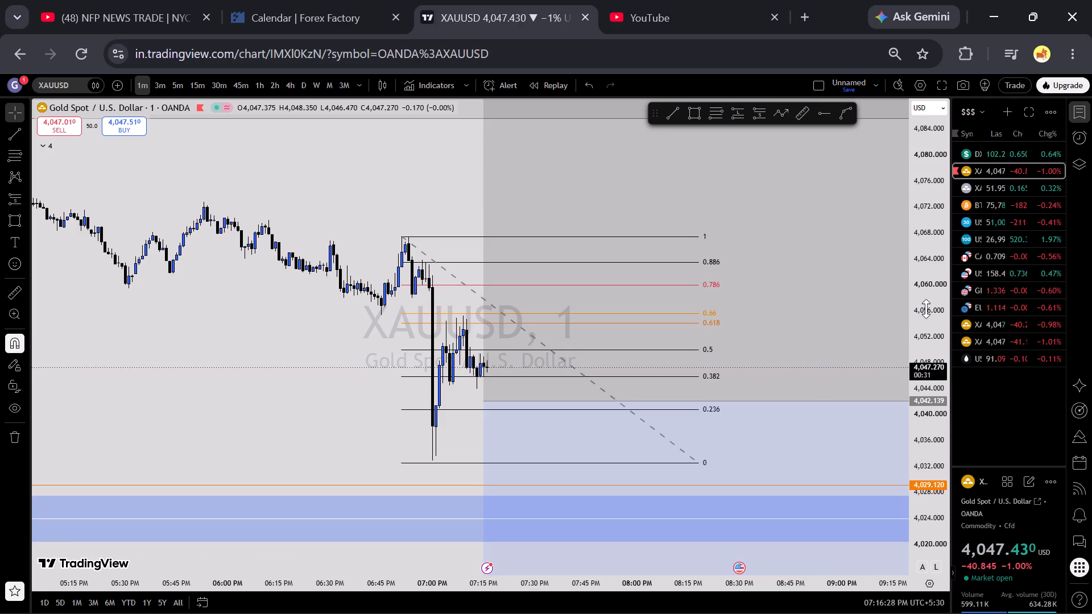
pyautogui.scroll(-15, 933, 305)
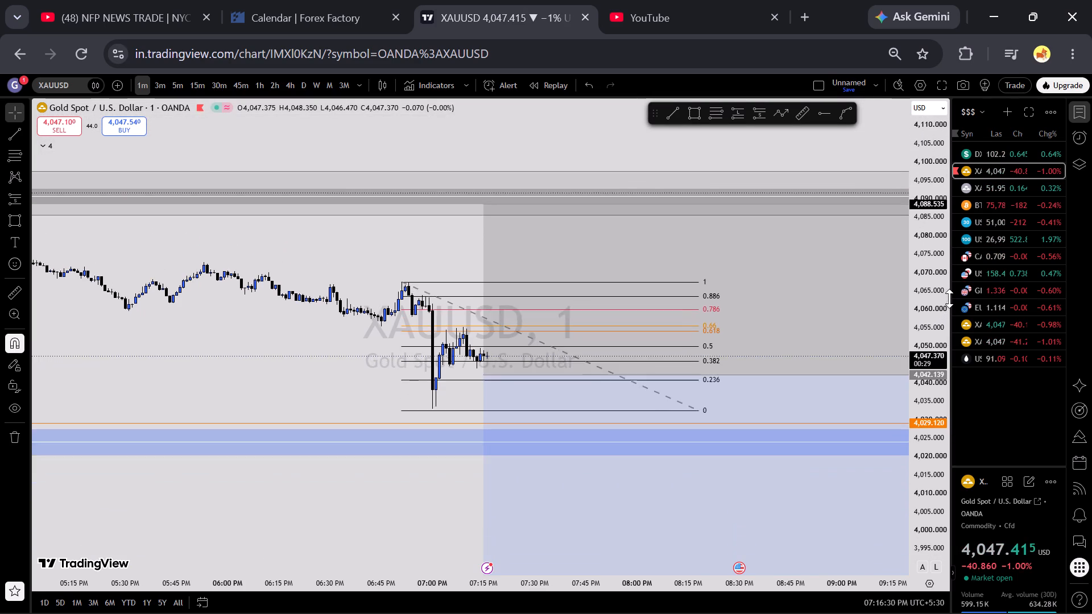
pyautogui.scroll(-8, 949, 298)
pyautogui.moveTo(568, 482); pyautogui.dragTo(387, 458)
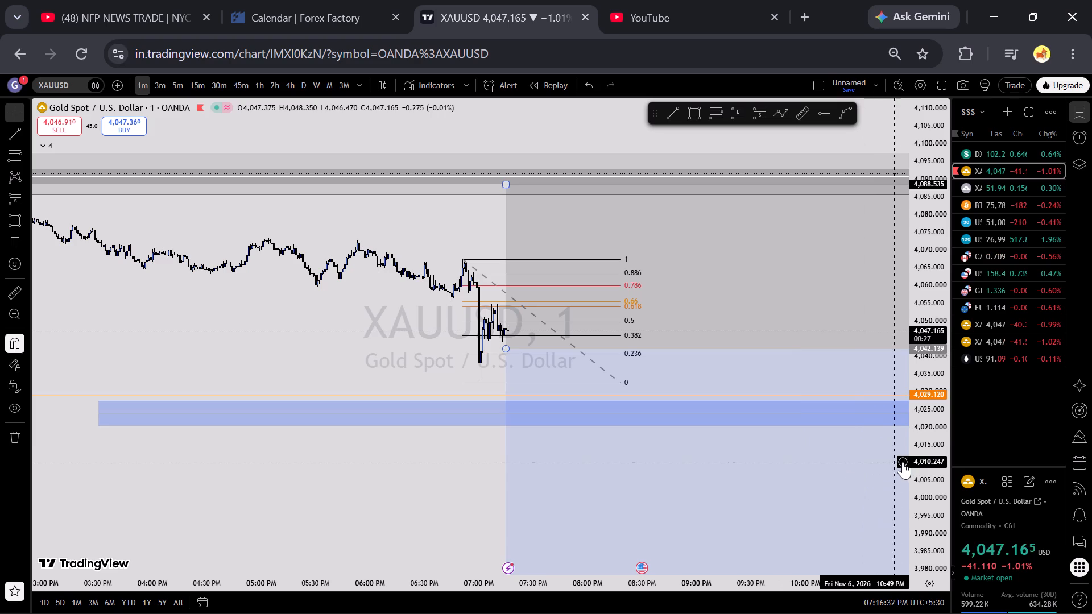
pyautogui.click(904, 466)
pyautogui.click(868, 475)
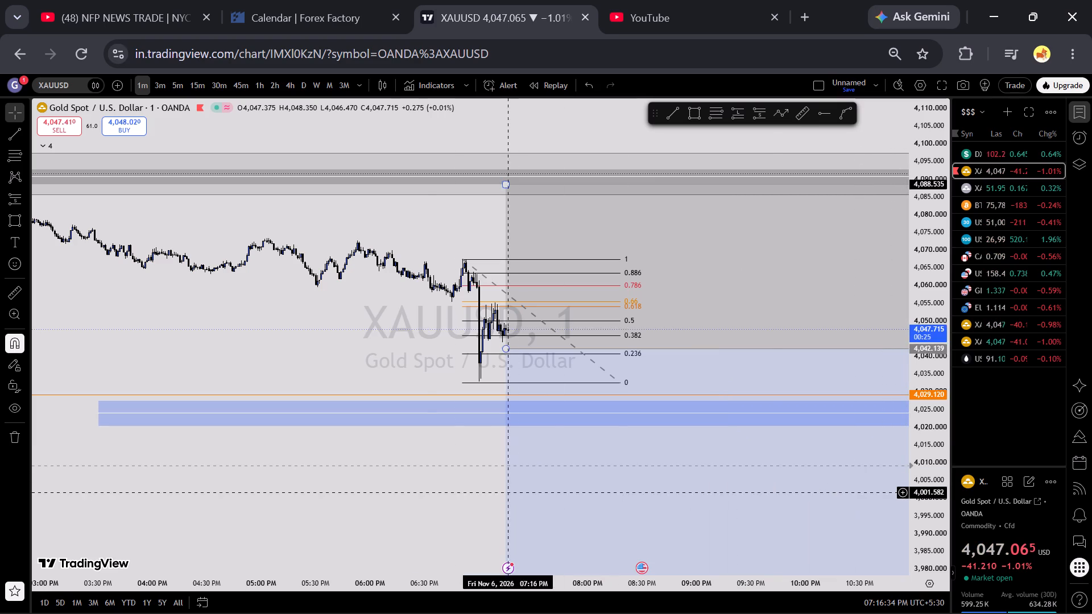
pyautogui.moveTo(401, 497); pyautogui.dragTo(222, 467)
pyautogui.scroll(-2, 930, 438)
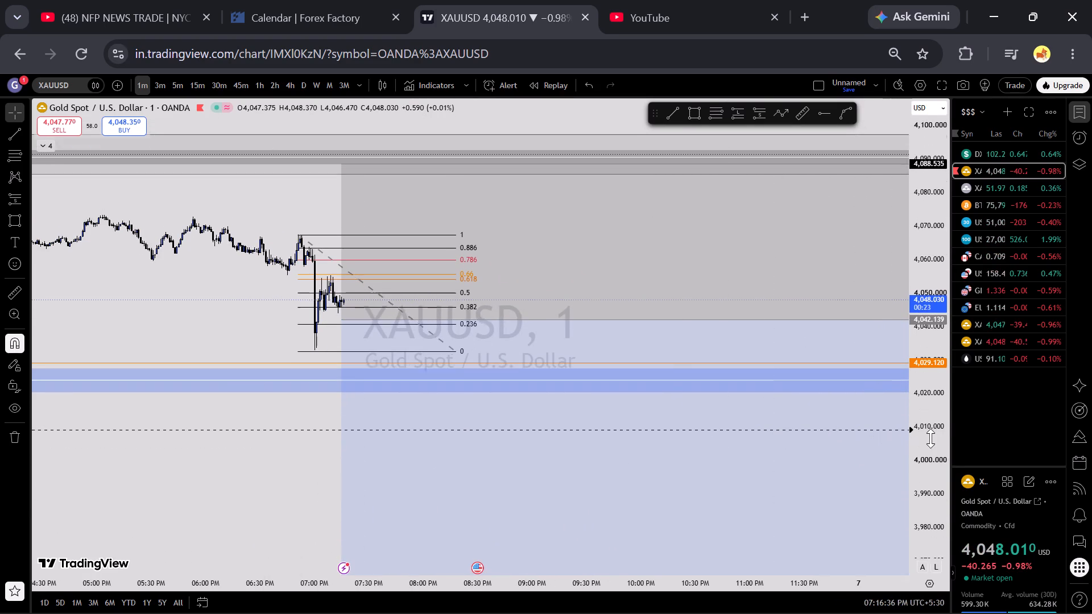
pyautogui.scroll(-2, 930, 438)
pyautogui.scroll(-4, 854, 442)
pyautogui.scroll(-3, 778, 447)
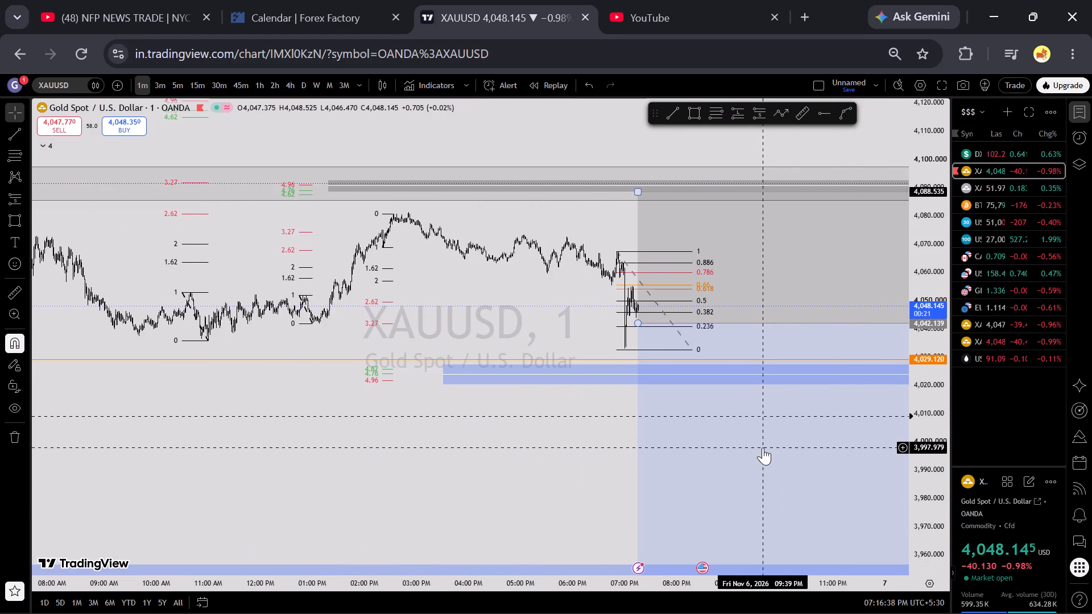
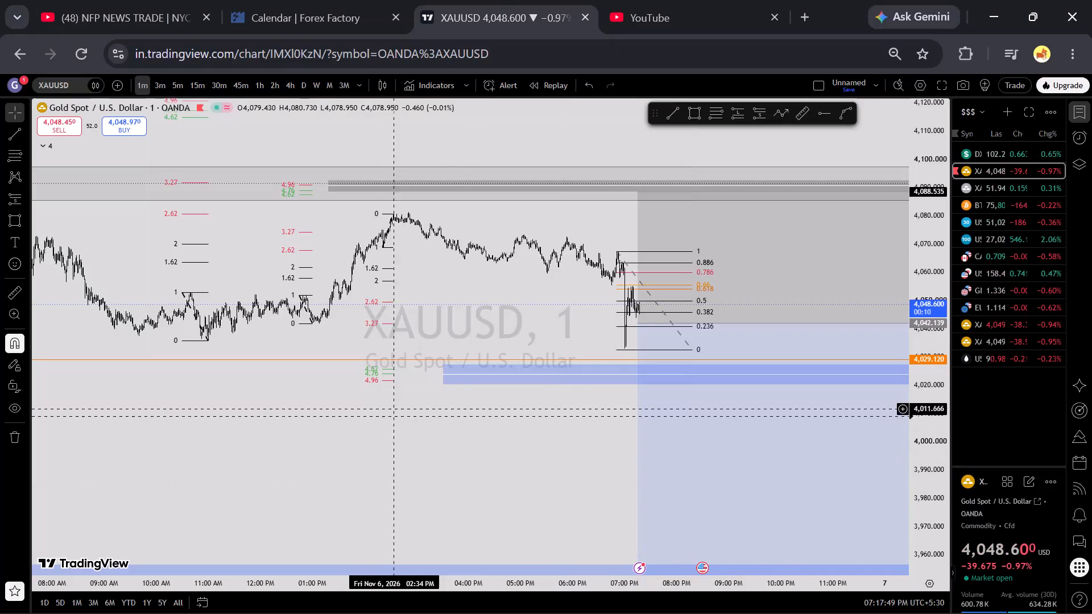
# Delete the short position drawing from the 1-minute XAUUSD chart.
pyautogui.scroll(-5, 493, 459)
pyautogui.moveTo(607, 466); pyautogui.dragTo(327, 489)
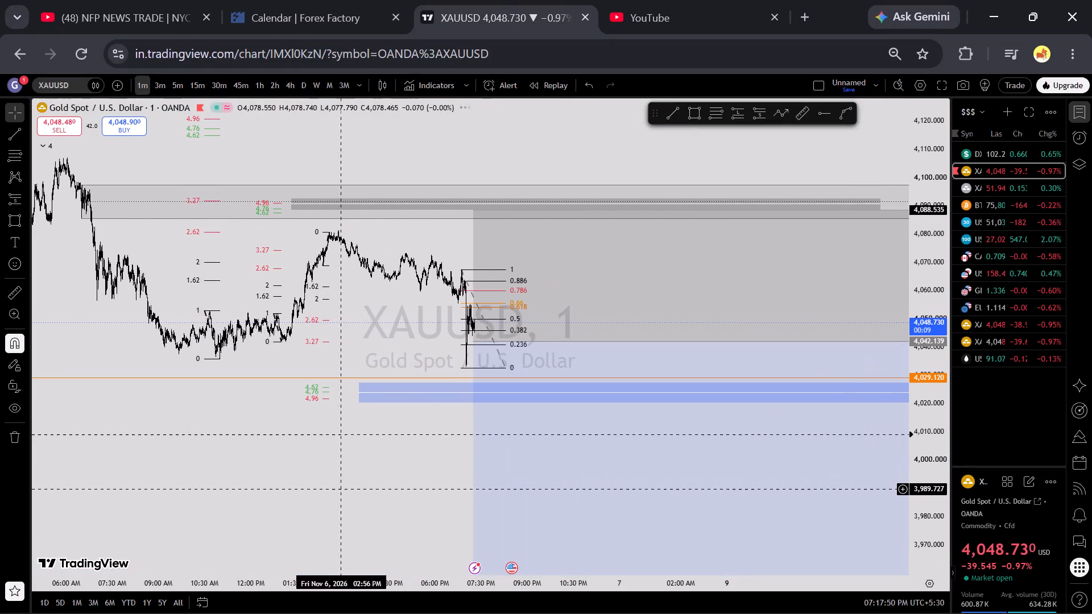
pyautogui.click(638, 326)
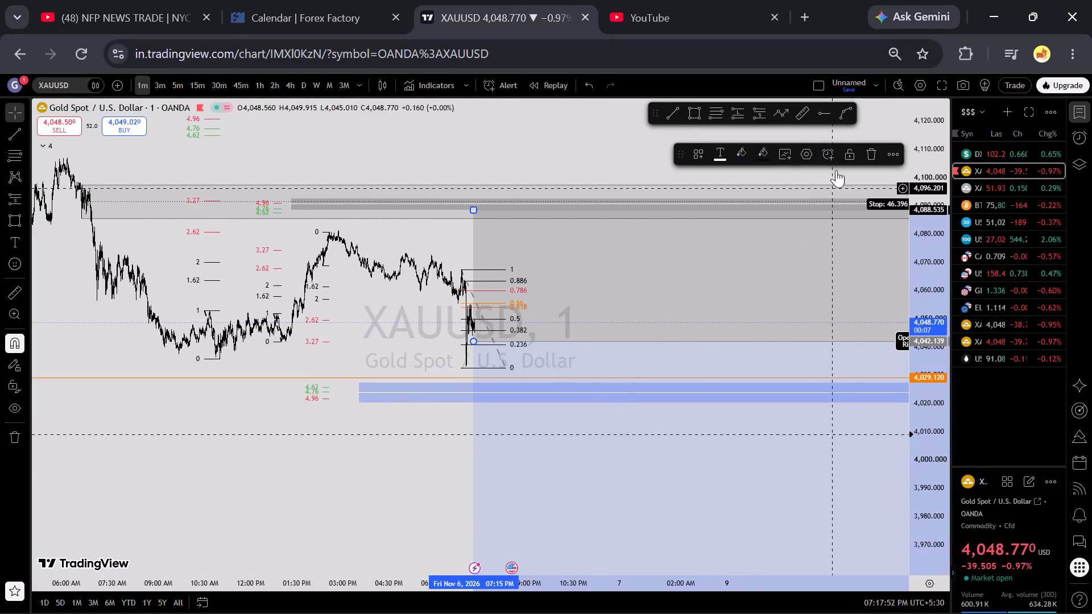
pyautogui.click(872, 147)
# Delete the Fibonacci retracement drawn over the NFP news drop.
pyautogui.click(465, 305)
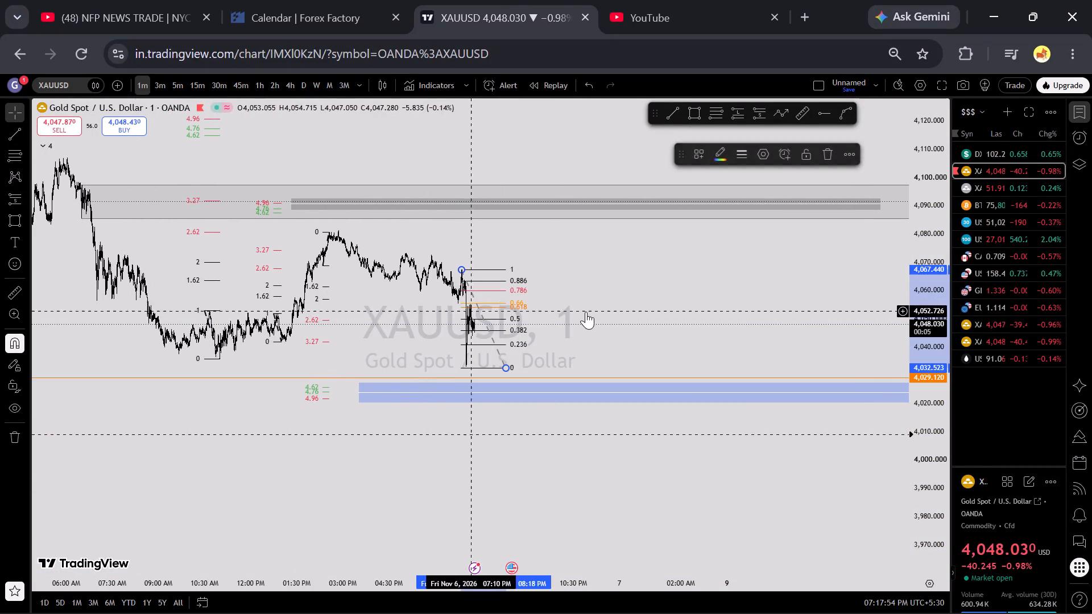
pyautogui.click(832, 148)
# Select the two Fibonacci projections around the November 6 morning lows together and delete them.
pyautogui.scroll(-5, 686, 236)
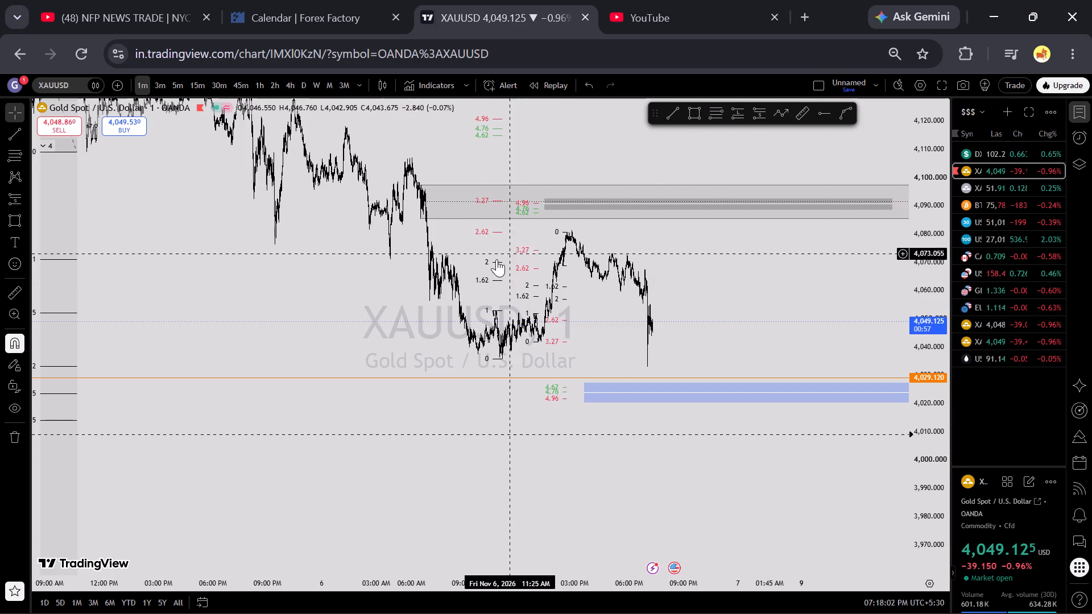
pyautogui.keyDown('ctrl'); pyautogui.moveTo(478, 260); pyautogui.dragTo(537, 372); pyautogui.keyUp('ctrl')
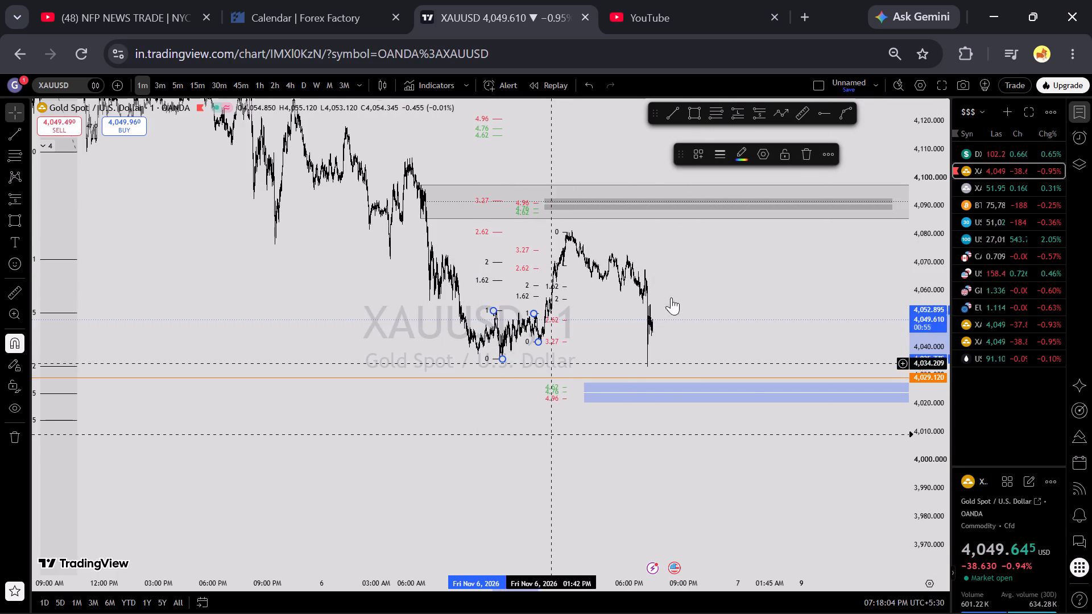
pyautogui.click(806, 156)
# Switch XAUUSD to the 1-hour timeframe, reset the chart view and examine the recent decline against the blue and grey zones.
pyautogui.scroll(-5, 779, 233)
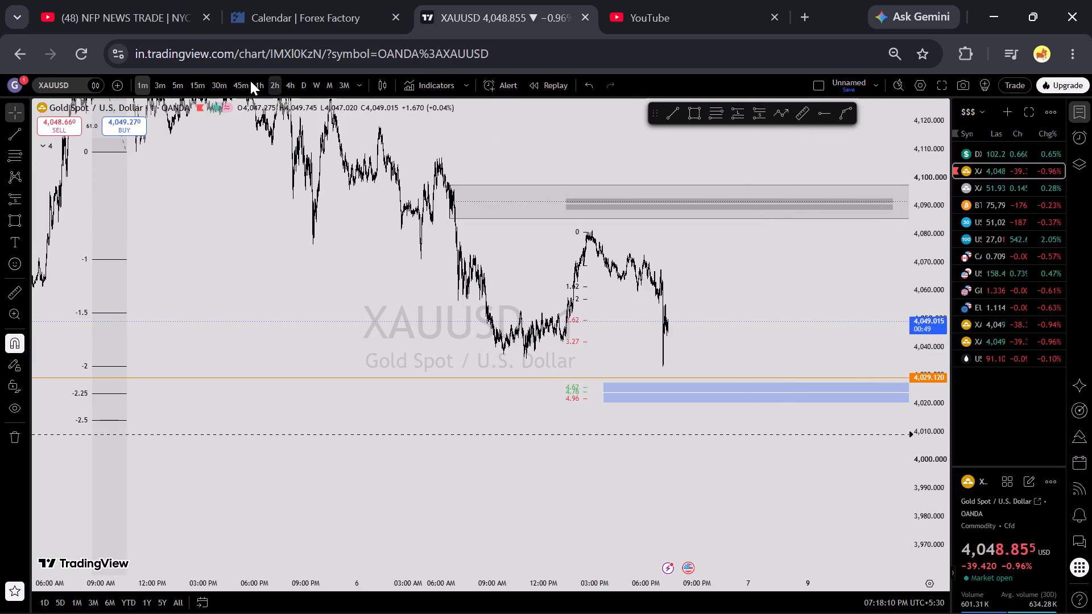
pyautogui.click(252, 78)
pyautogui.scroll(6, 440, 242)
pyautogui.rightClick(657, 252)
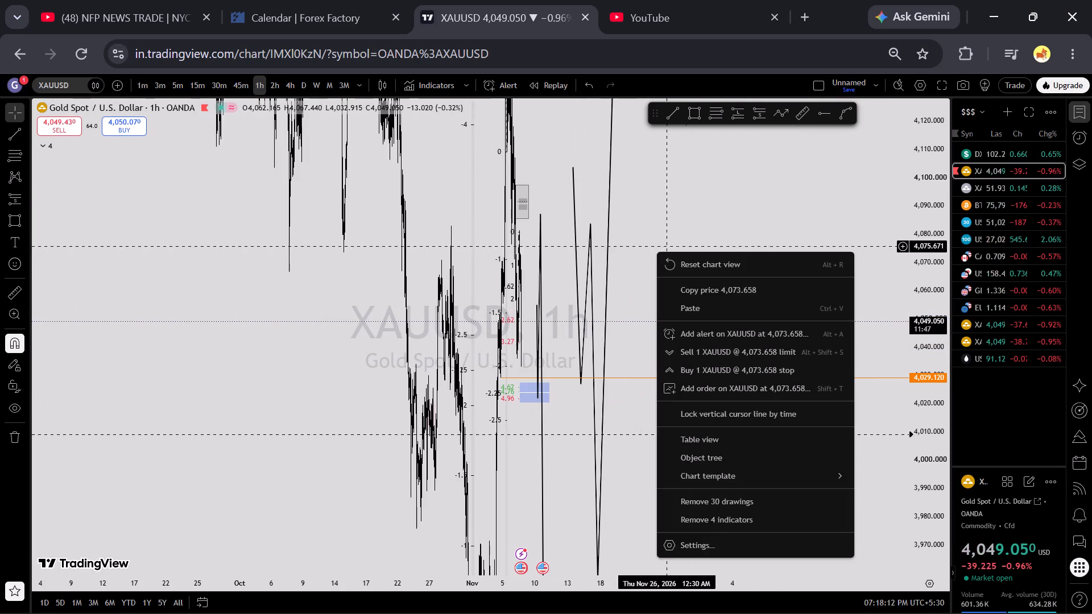
pyautogui.click(704, 262)
pyautogui.scroll(-6, 952, 290)
pyautogui.scroll(-5, 917, 339)
pyautogui.moveTo(875, 387); pyautogui.dragTo(833, 391)
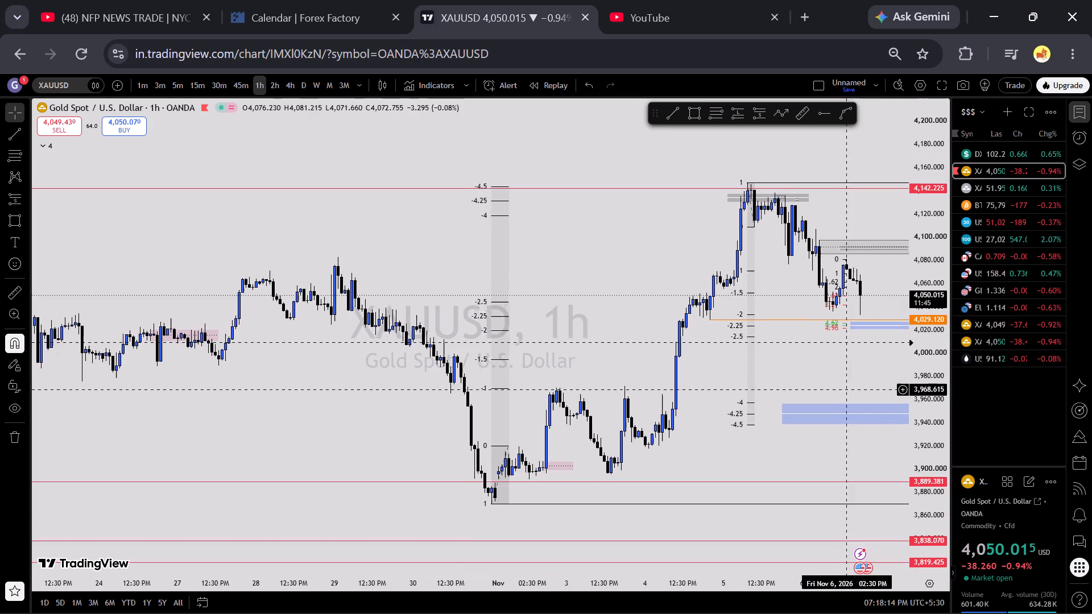
pyautogui.moveTo(833, 391); pyautogui.dragTo(820, 395)
pyautogui.scroll(17, 929, 400)
pyautogui.moveTo(851, 272); pyautogui.dragTo(753, 327)
pyautogui.click(352, 244)
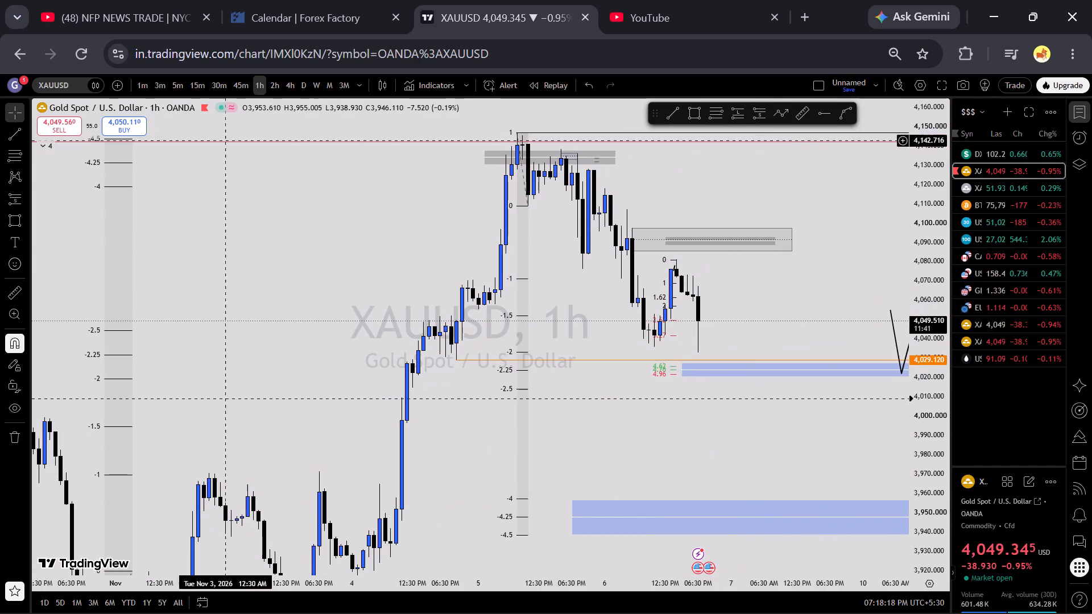
# Examine the news reaction above the upper blue zone on the 15-minute and 5-minute timeframes.
pyautogui.click(190, 94)
pyautogui.scroll(5, 909, 357)
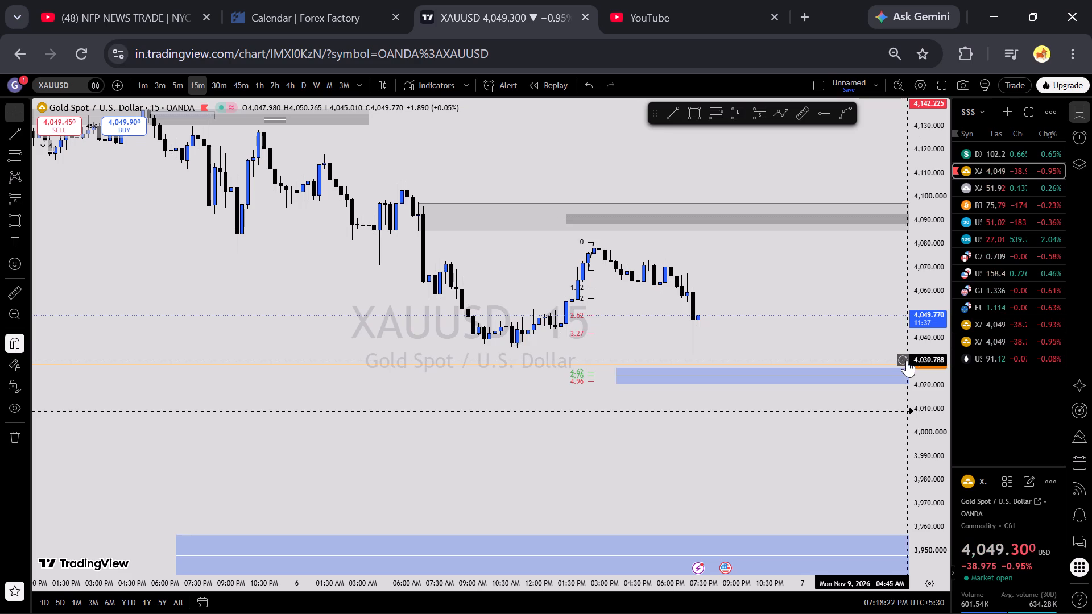
pyautogui.scroll(-3, 873, 344)
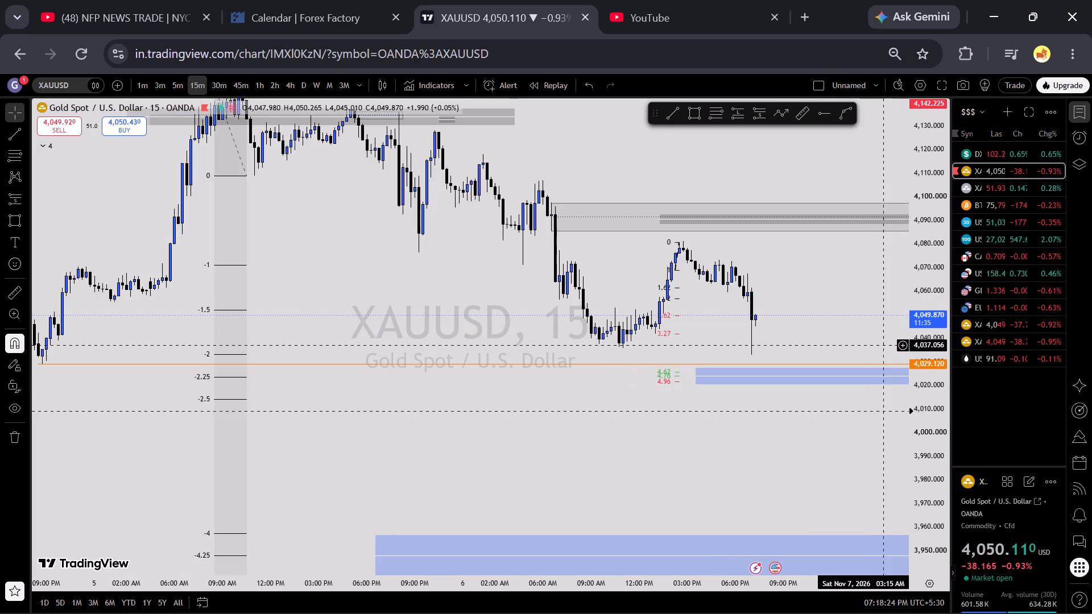
pyautogui.scroll(3, 910, 345)
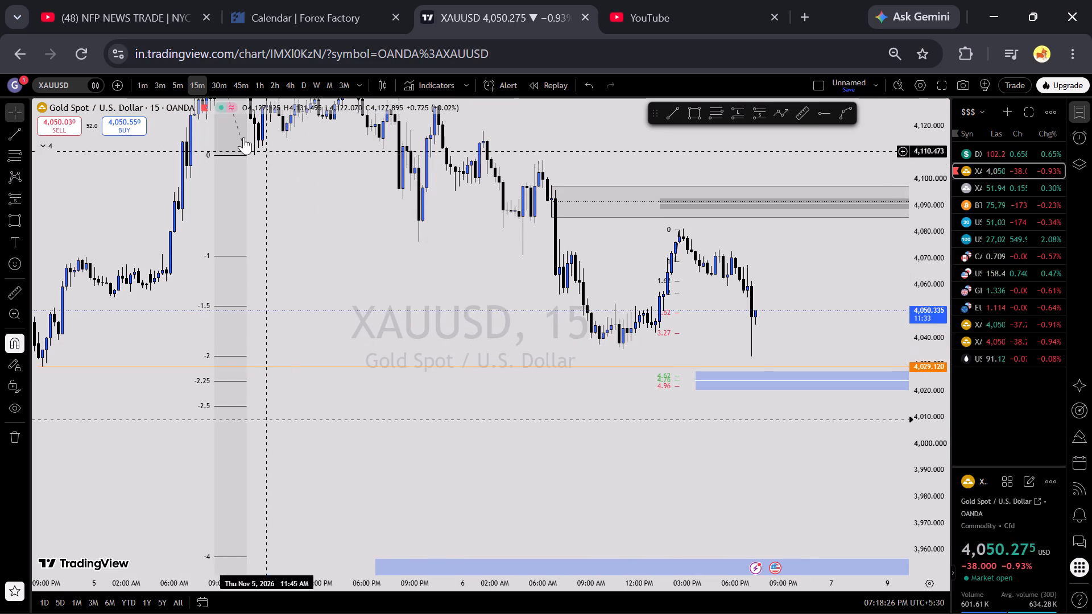
pyautogui.click(184, 94)
pyautogui.scroll(3, 884, 395)
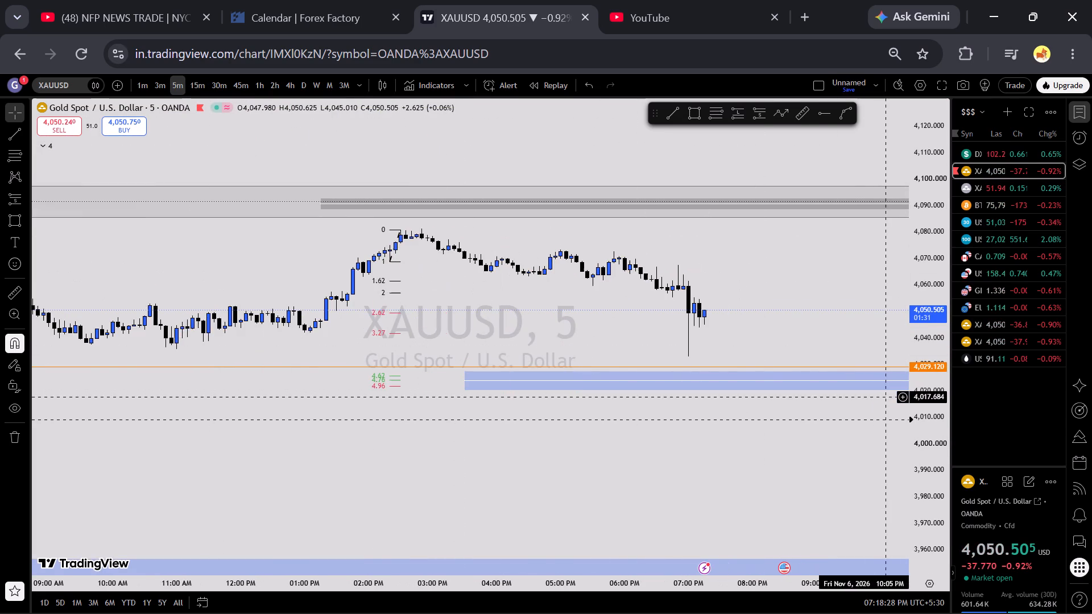
pyautogui.scroll(4, 921, 410)
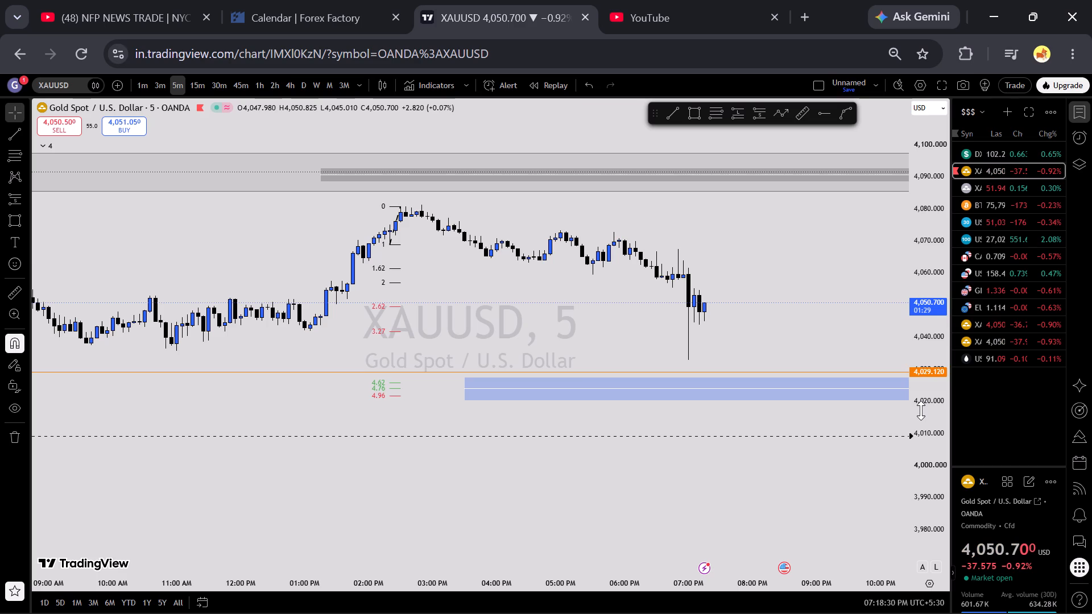
# Examine the news candle between the grey supply zone and the upper blue zone on the 3-minute timeframe.
pyautogui.click(162, 81)
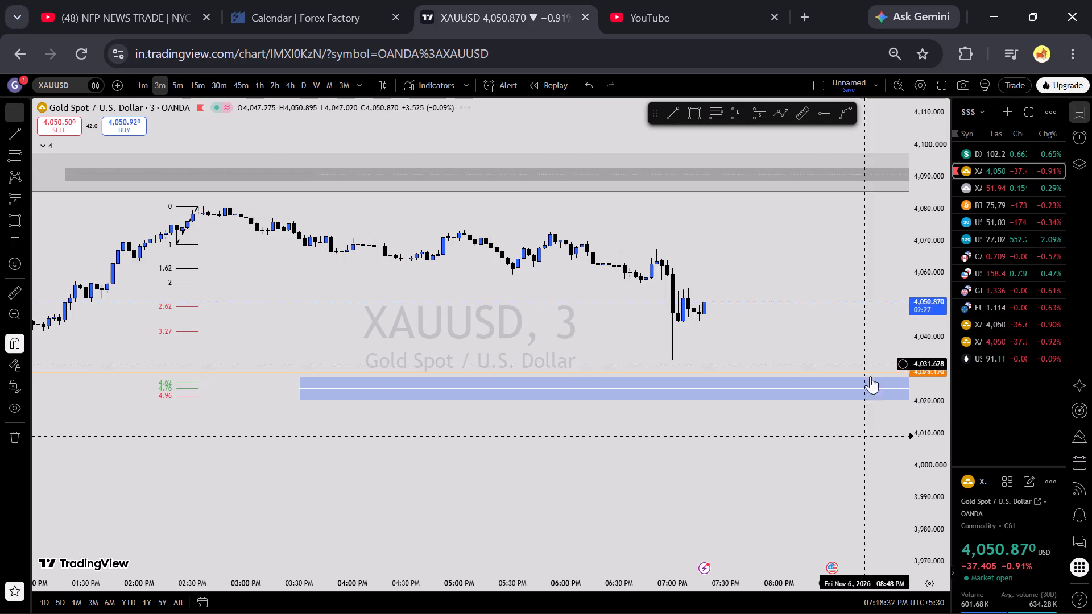
pyautogui.scroll(5, 900, 405)
pyautogui.scroll(-3, 900, 405)
pyautogui.scroll(5, 932, 425)
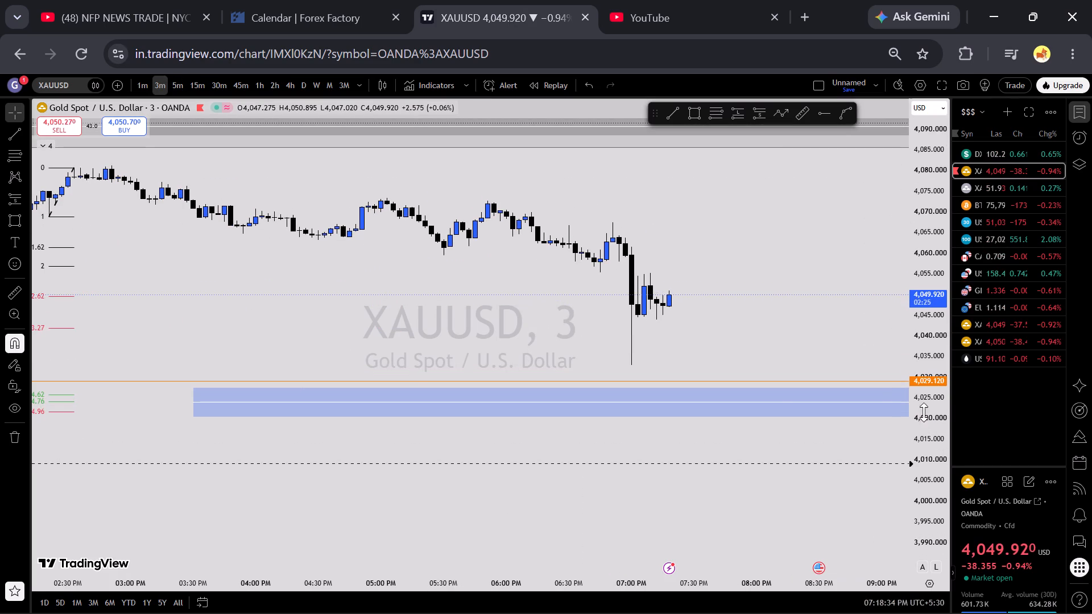
pyautogui.scroll(-4, 825, 298)
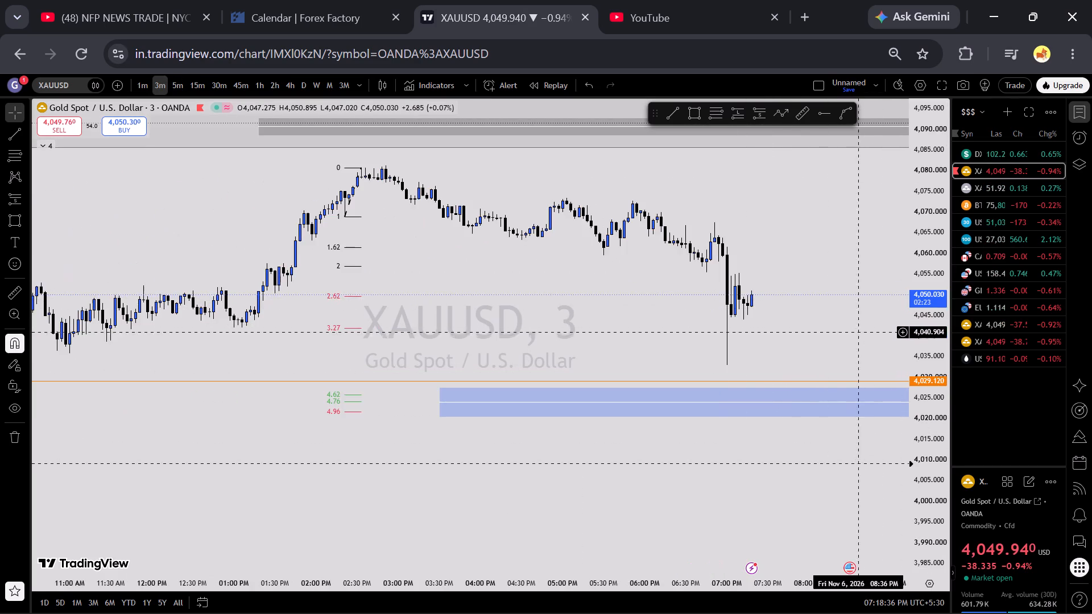
pyautogui.moveTo(850, 349); pyautogui.dragTo(694, 381)
pyautogui.scroll(-7, 718, 371)
pyautogui.scroll(-14, 919, 392)
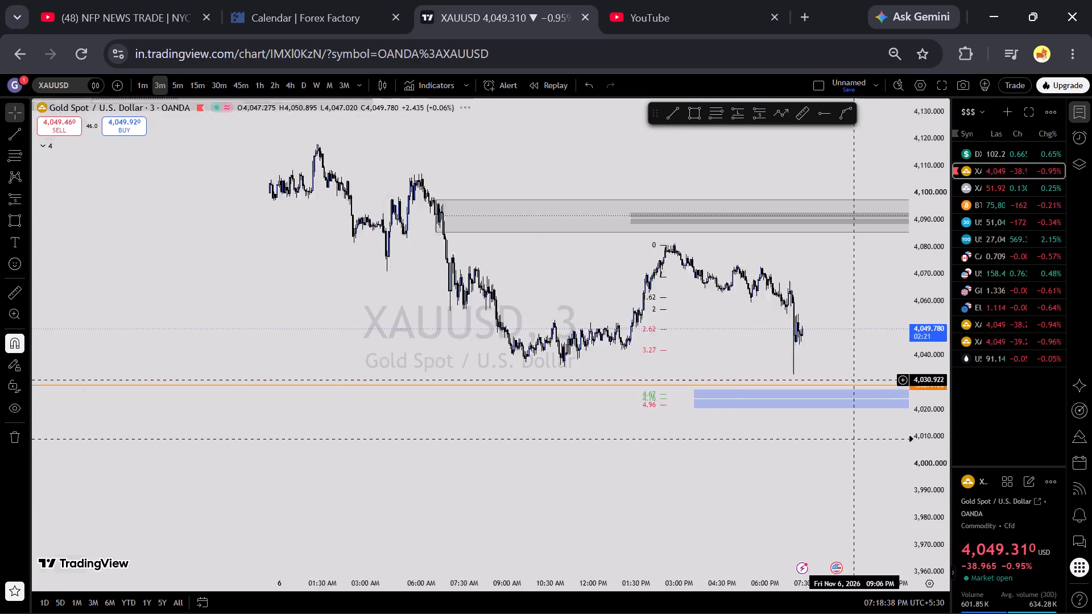
pyautogui.moveTo(864, 360); pyautogui.dragTo(183, 425)
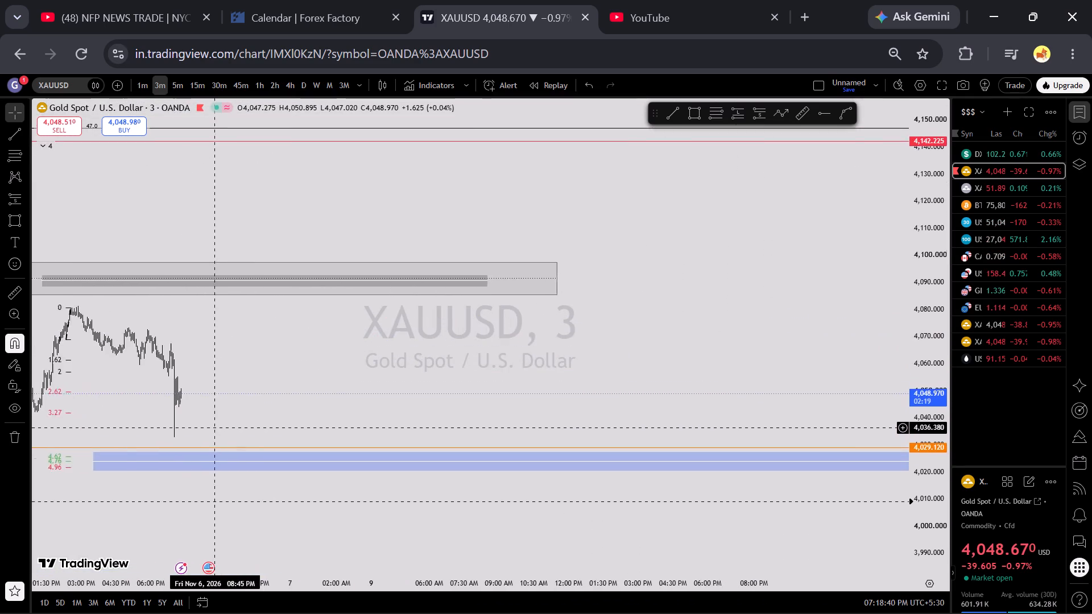
pyautogui.moveTo(183, 425); pyautogui.dragTo(293, 331)
# Return to the 1-hour timeframe and review the projected price path toward the lower blue zone and the earlier swings.
pyautogui.click(257, 80)
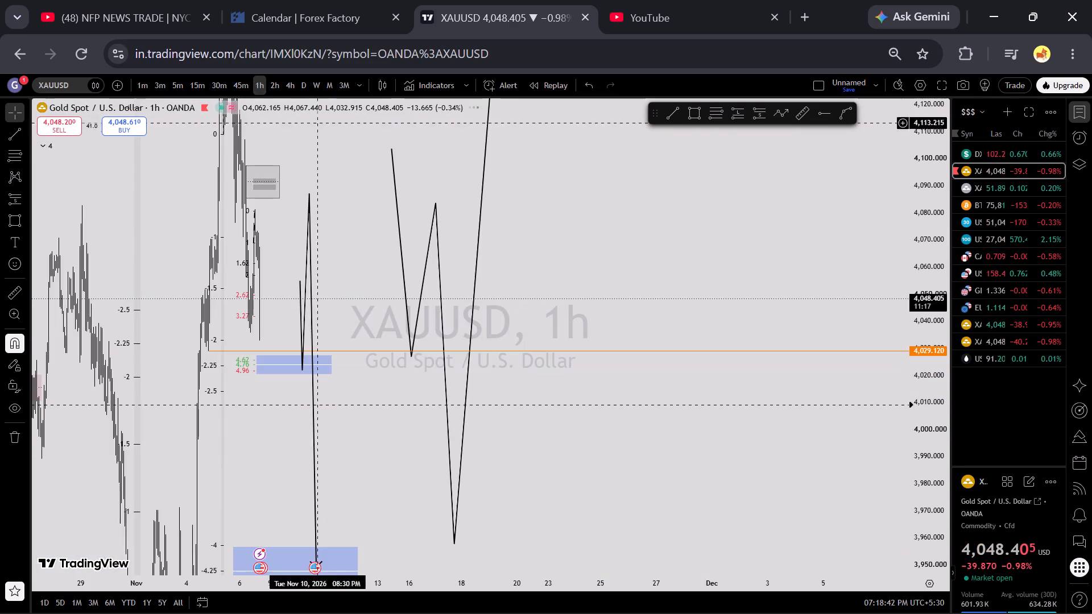
pyautogui.scroll(-19, 959, 343)
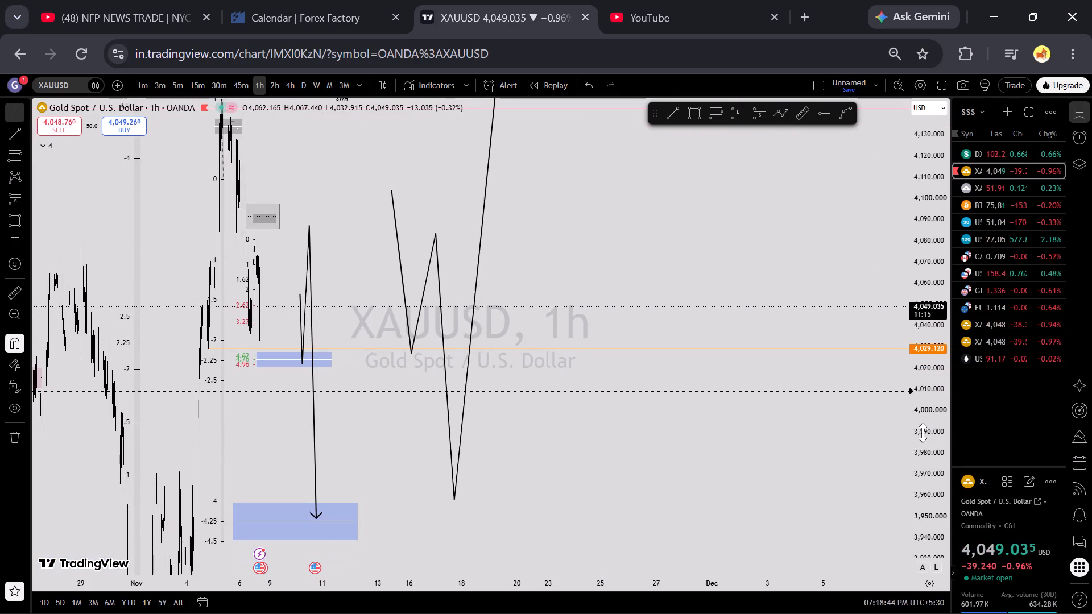
pyautogui.scroll(-4, 923, 433)
pyautogui.moveTo(652, 497); pyautogui.dragTo(938, 488)
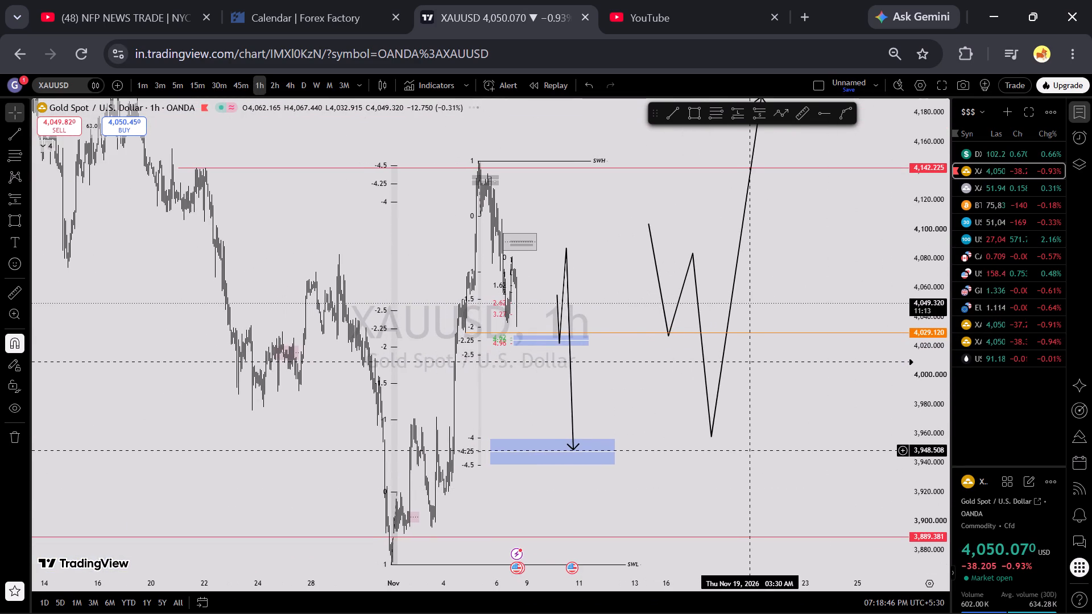
pyautogui.moveTo(723, 460); pyautogui.dragTo(881, 451)
pyautogui.scroll(5, 868, 451)
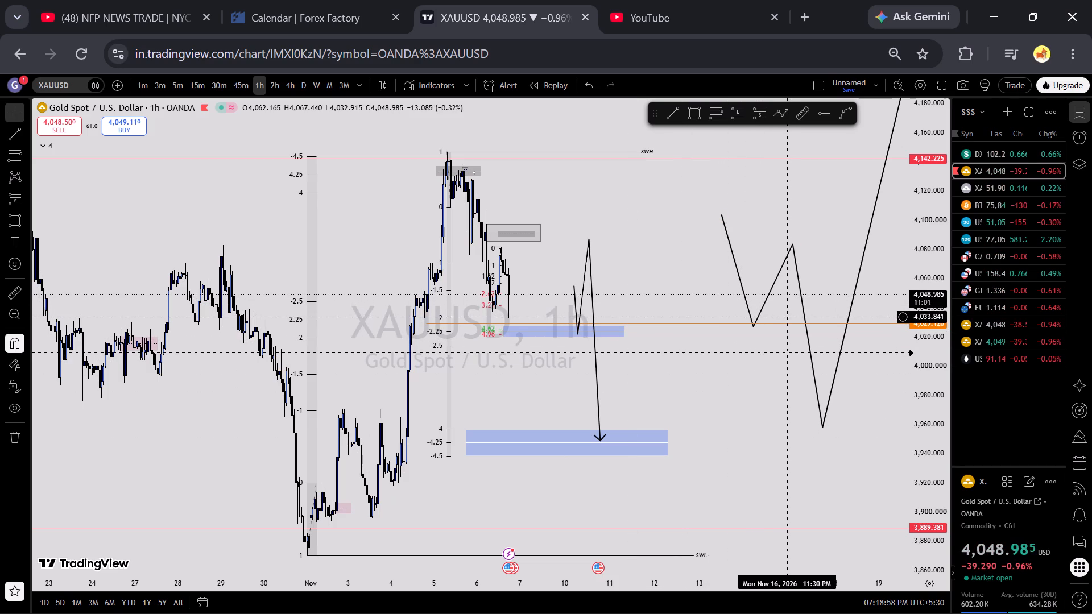
pyautogui.scroll(-5, 948, 402)
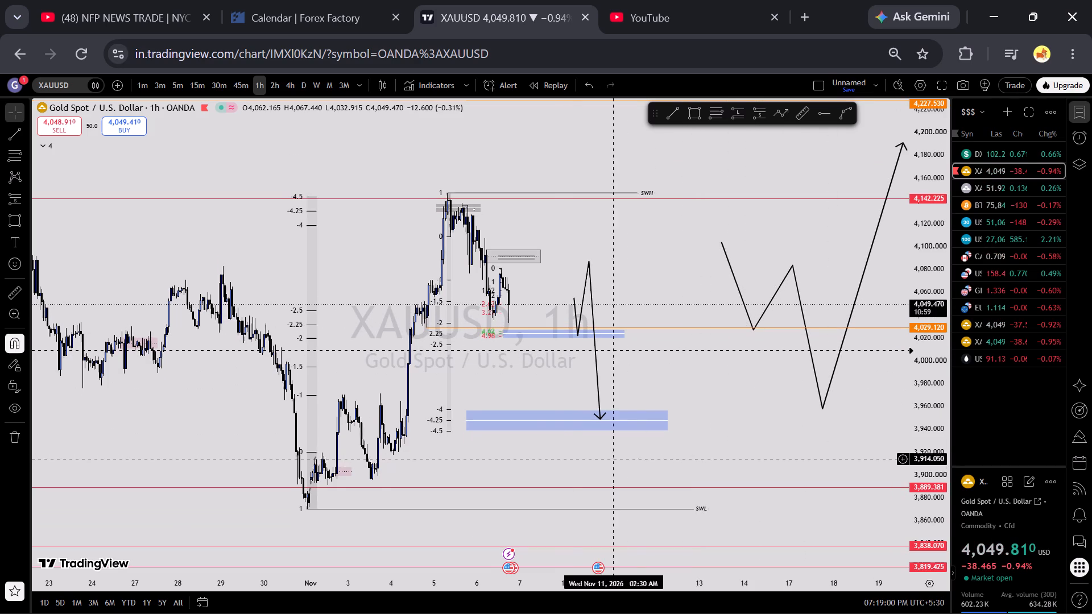
pyautogui.moveTo(572, 459); pyautogui.dragTo(784, 450)
pyautogui.scroll(4, 784, 450)
pyautogui.scroll(4, 902, 468)
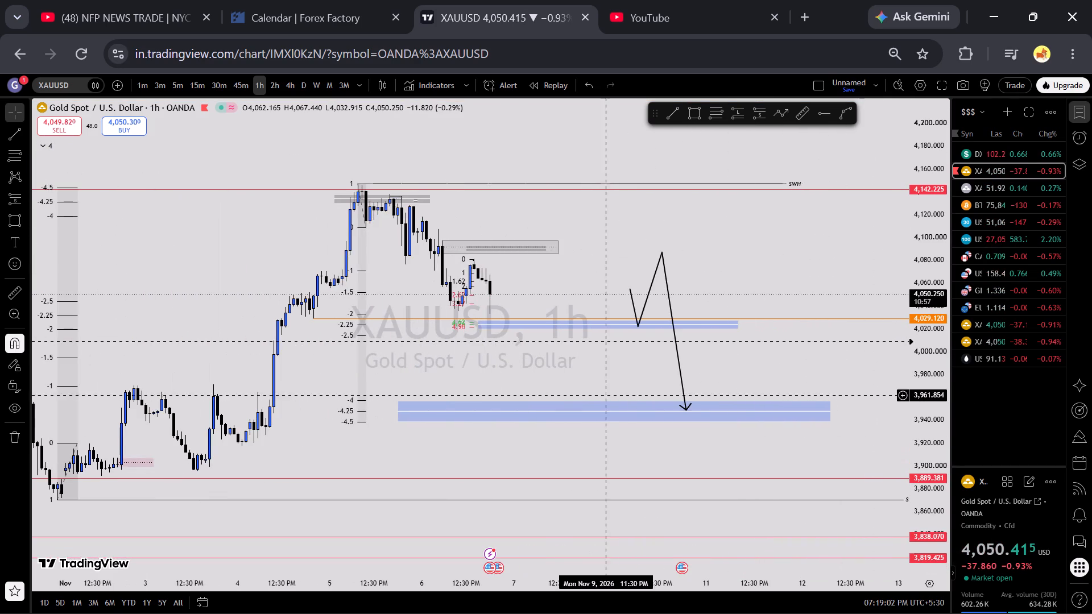
pyautogui.moveTo(539, 368); pyautogui.dragTo(610, 385)
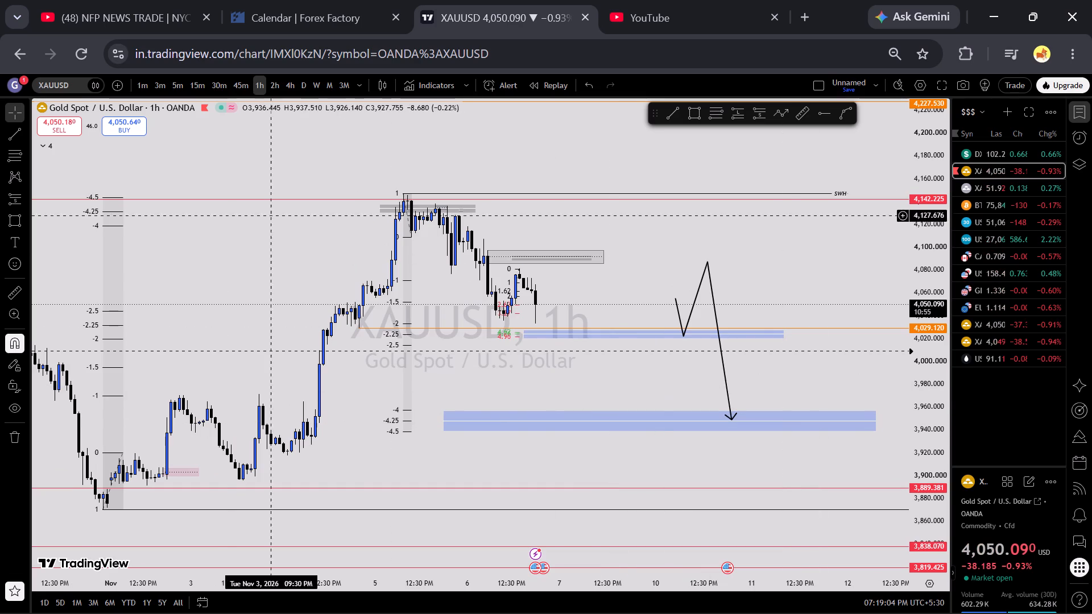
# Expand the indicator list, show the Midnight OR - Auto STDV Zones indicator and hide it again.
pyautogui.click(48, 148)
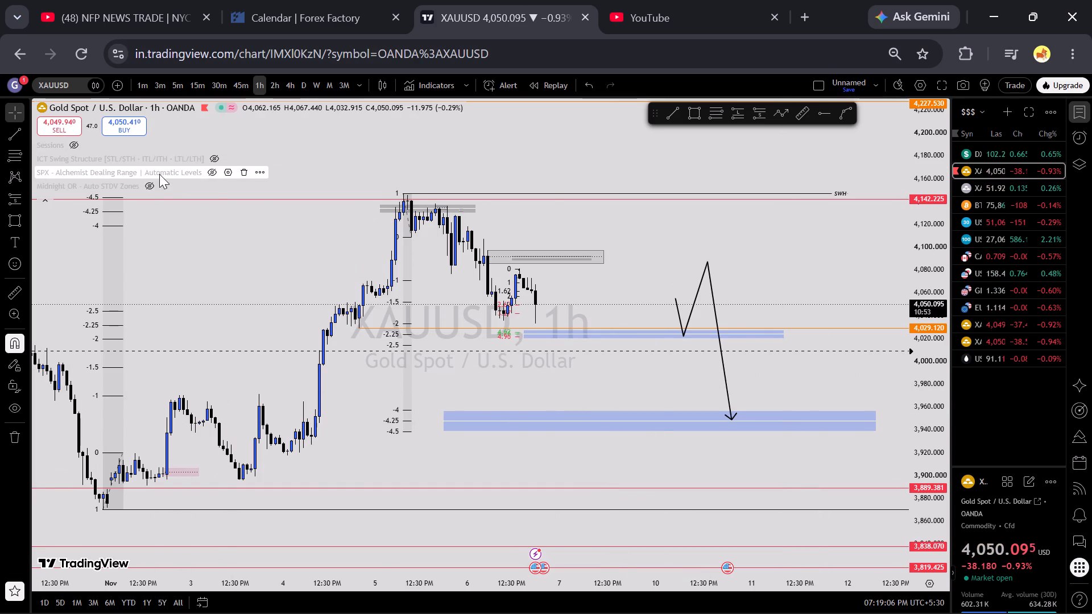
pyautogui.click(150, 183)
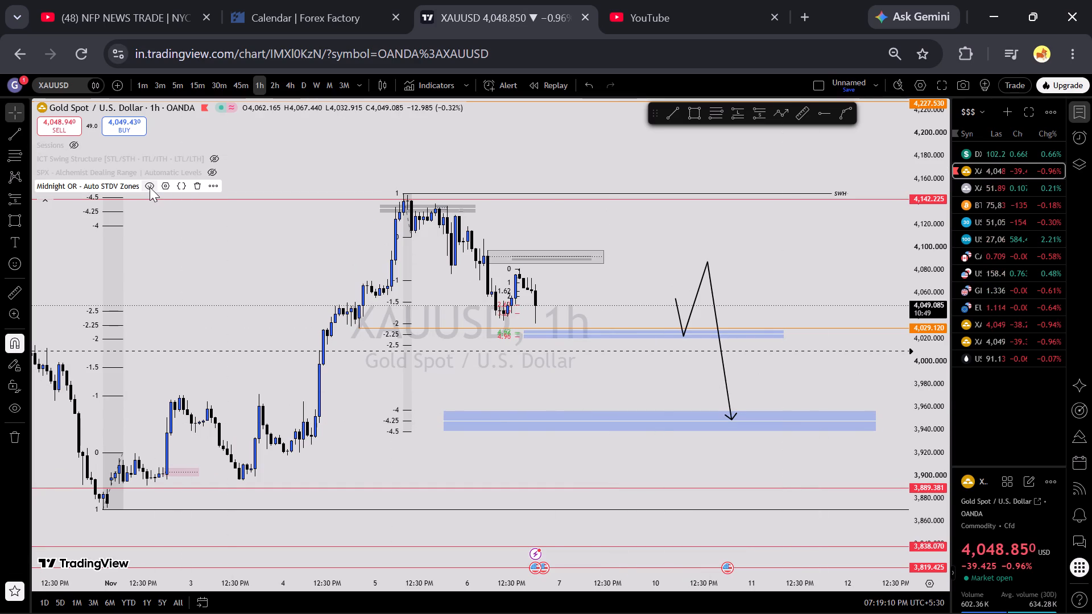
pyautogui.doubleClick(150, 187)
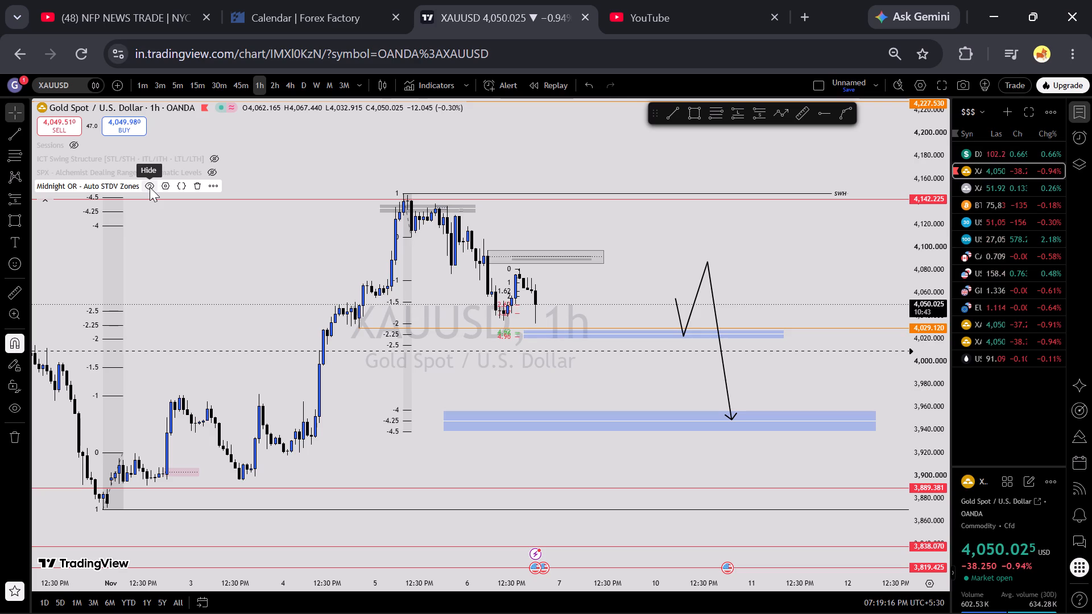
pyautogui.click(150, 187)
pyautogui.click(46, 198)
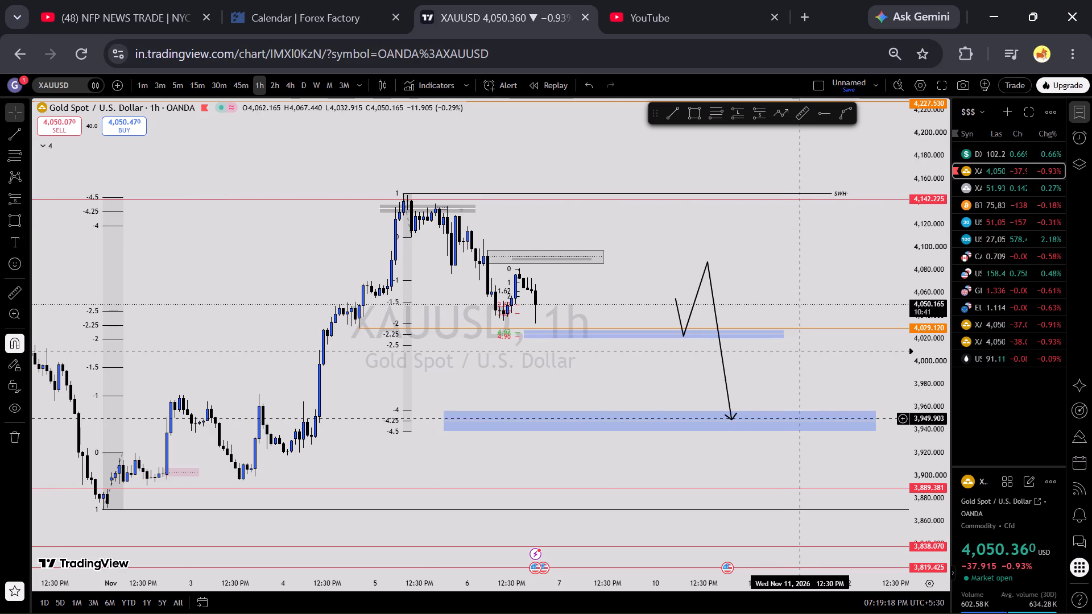
# Review the 1-hour projection again, moving down through the 15-minute and 3-minute timeframes to the 1-minute chart.
pyautogui.scroll(3, 862, 428)
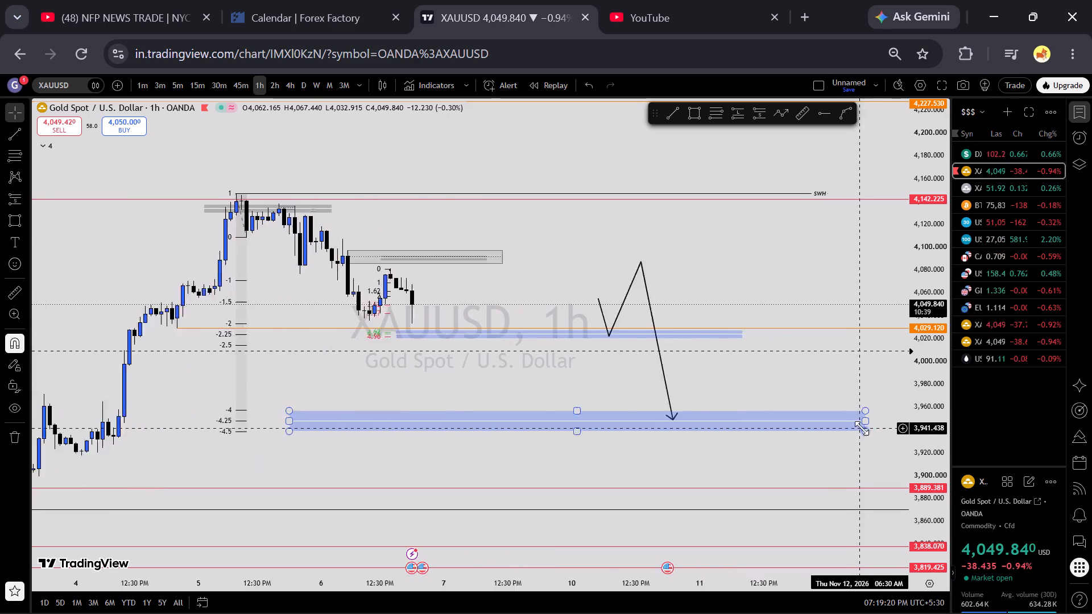
pyautogui.scroll(2, 862, 428)
pyautogui.scroll(-5, 868, 433)
pyautogui.scroll(6, 923, 447)
pyautogui.moveTo(522, 398); pyautogui.dragTo(574, 428)
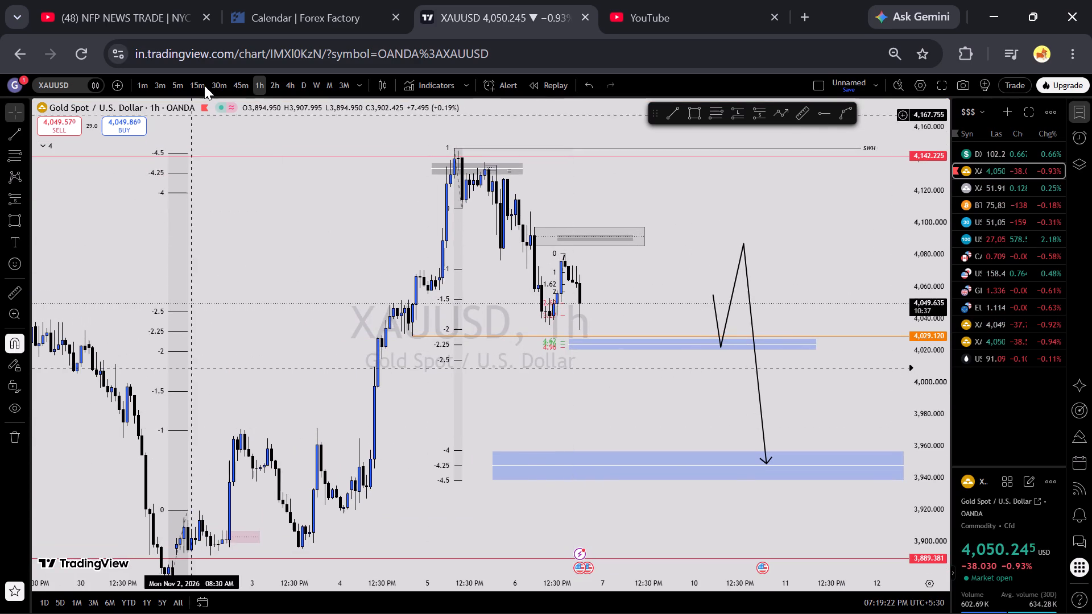
pyautogui.click(204, 85)
pyautogui.scroll(5, 923, 518)
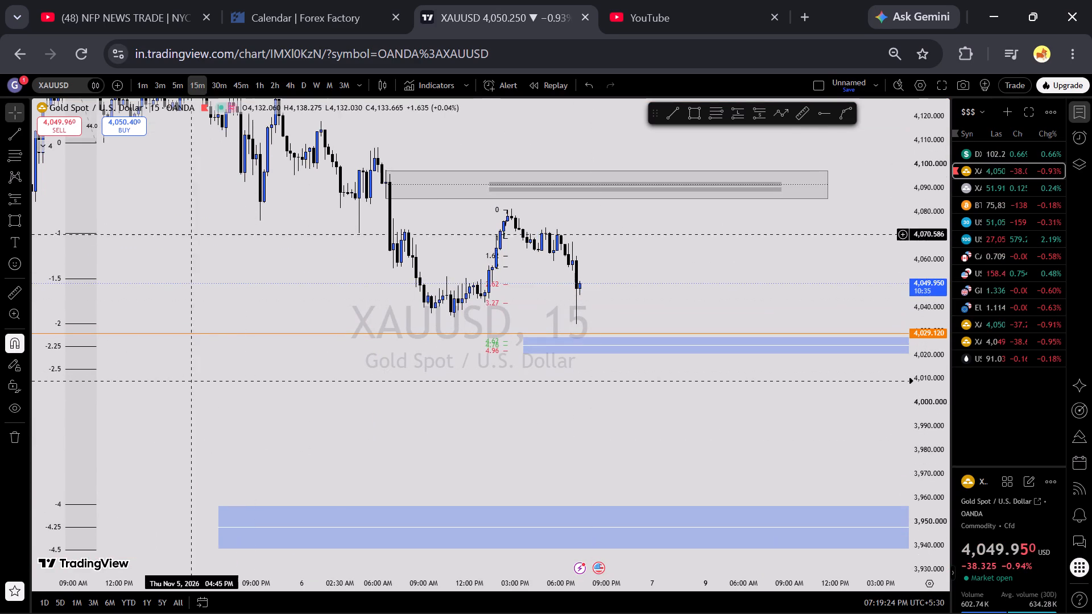
pyautogui.click(160, 78)
pyautogui.scroll(-1, 580, 272)
pyautogui.scroll(4, 959, 470)
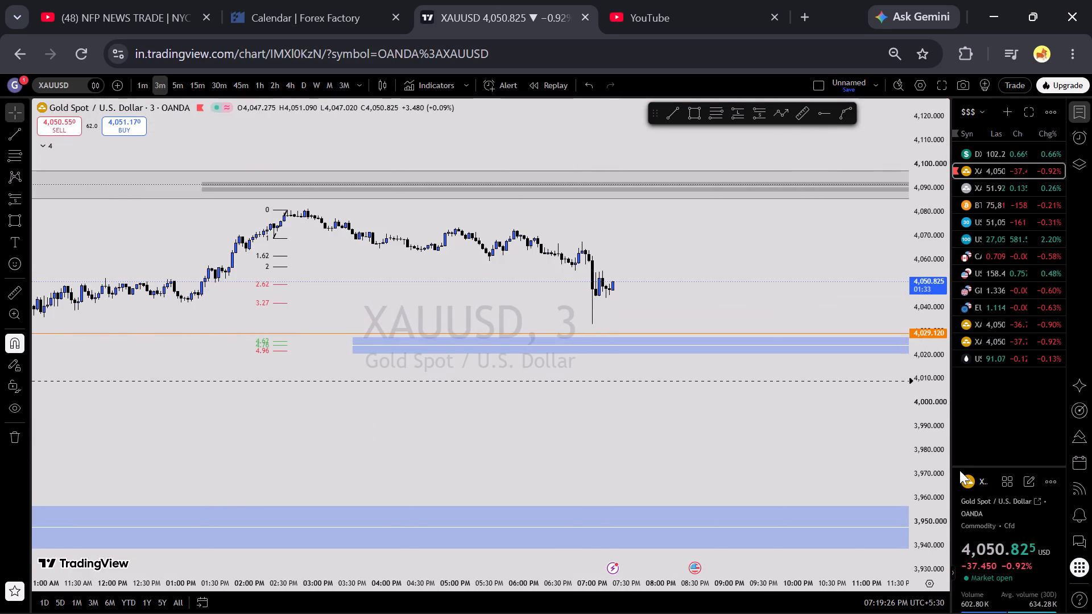
pyautogui.scroll(5, 959, 470)
pyautogui.click(145, 92)
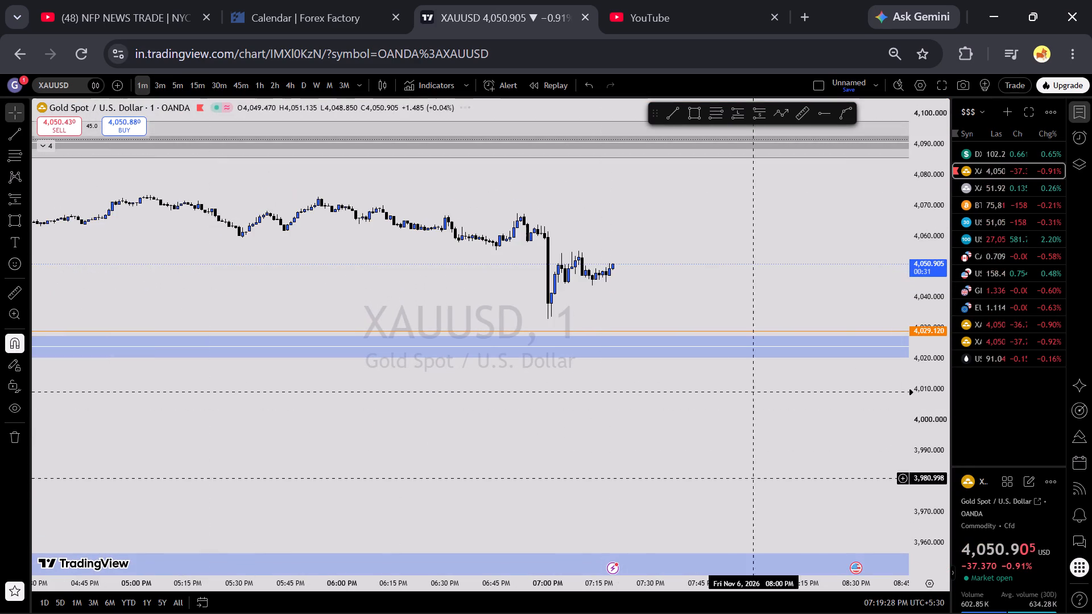
# Draw a rectangle zone above price from about 4,055.33 to 4,056.83, spanning 06:45 PM to 07:45 PM on the 1-minute chart.
pyautogui.scroll(5, 921, 511)
pyautogui.moveTo(722, 499); pyautogui.dragTo(722, 549)
pyautogui.scroll(5, 930, 349)
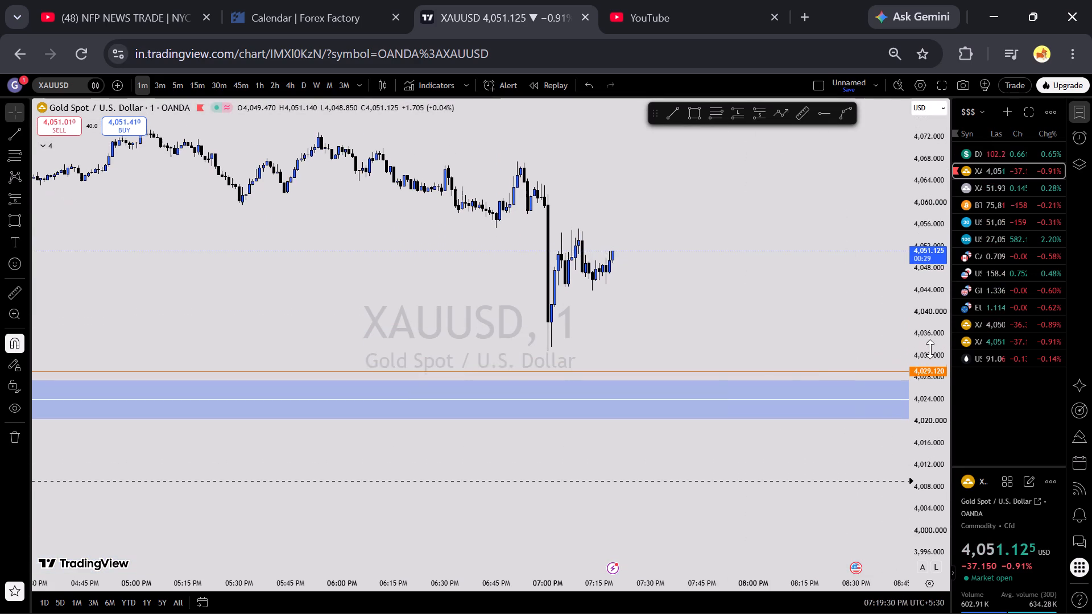
pyautogui.moveTo(822, 293); pyautogui.dragTo(860, 429)
pyautogui.scroll(2, 887, 436)
pyautogui.scroll(6, 946, 463)
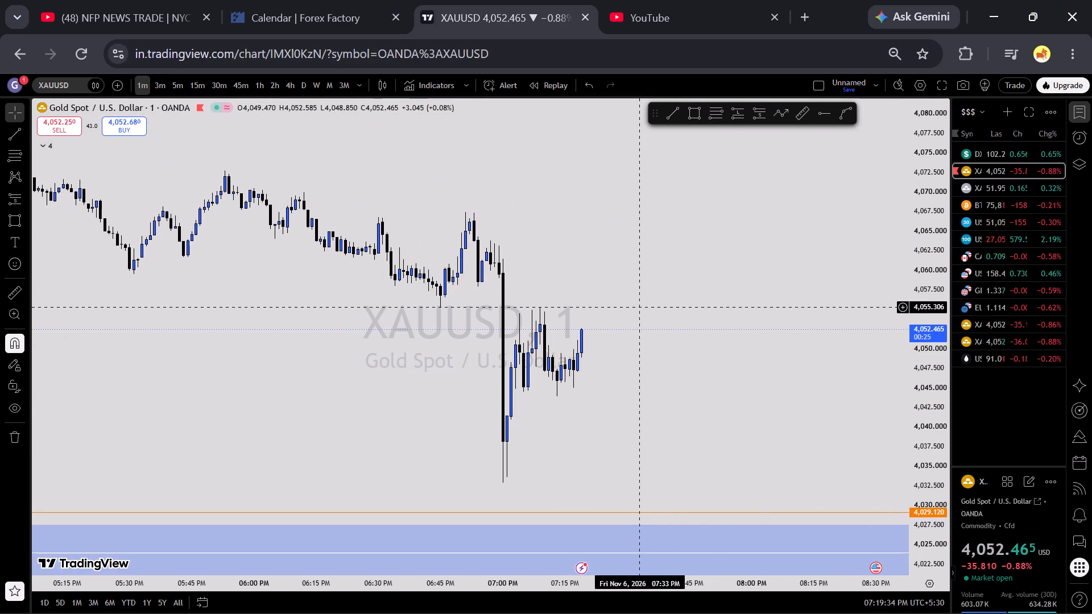
pyautogui.click(694, 116)
pyautogui.click(440, 321)
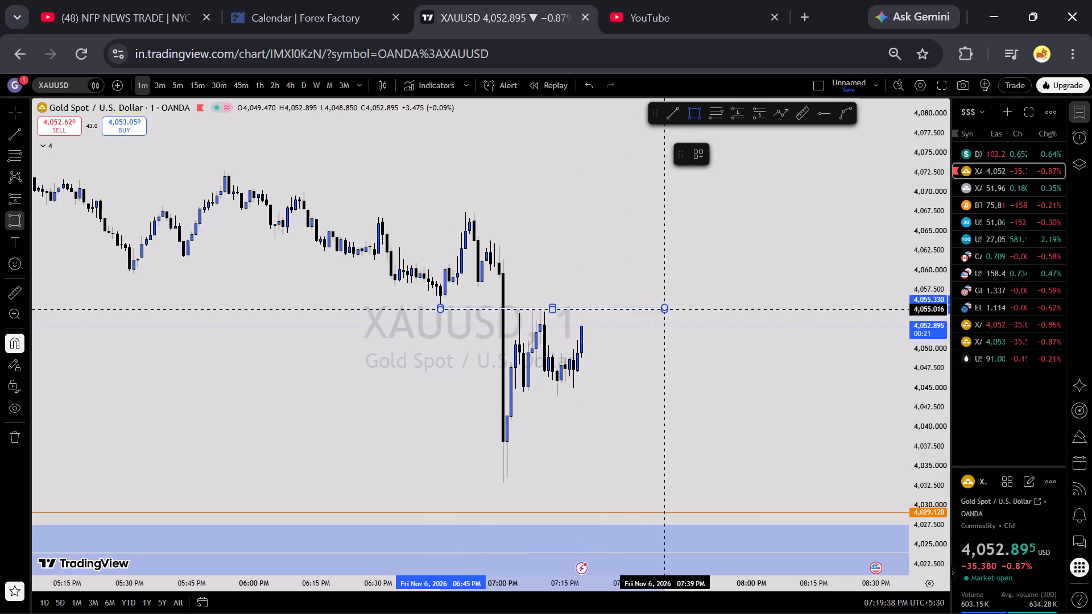
pyautogui.click(689, 295)
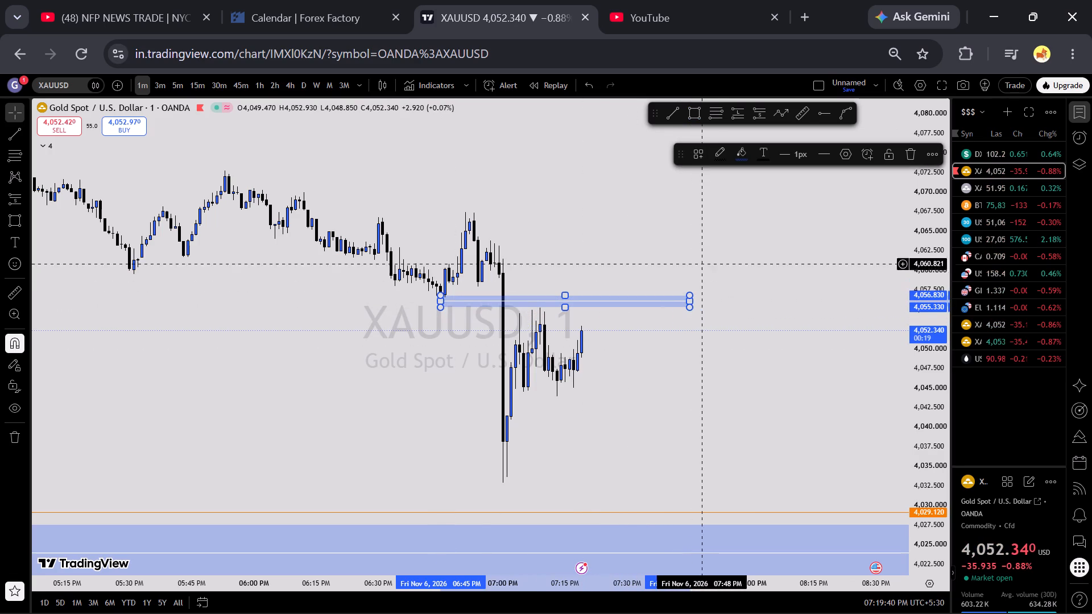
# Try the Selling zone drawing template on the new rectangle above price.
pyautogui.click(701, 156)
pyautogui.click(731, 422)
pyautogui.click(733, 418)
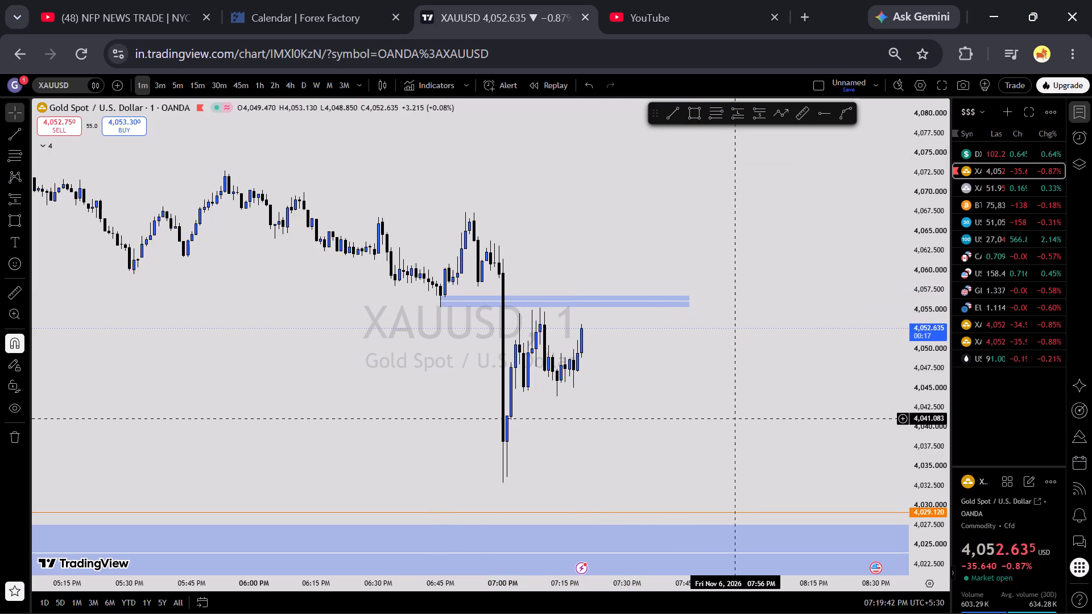
# Apply the Selling OB drawing template to the rectangle just above price and deselect it.
pyautogui.click(690, 305)
pyautogui.click(696, 159)
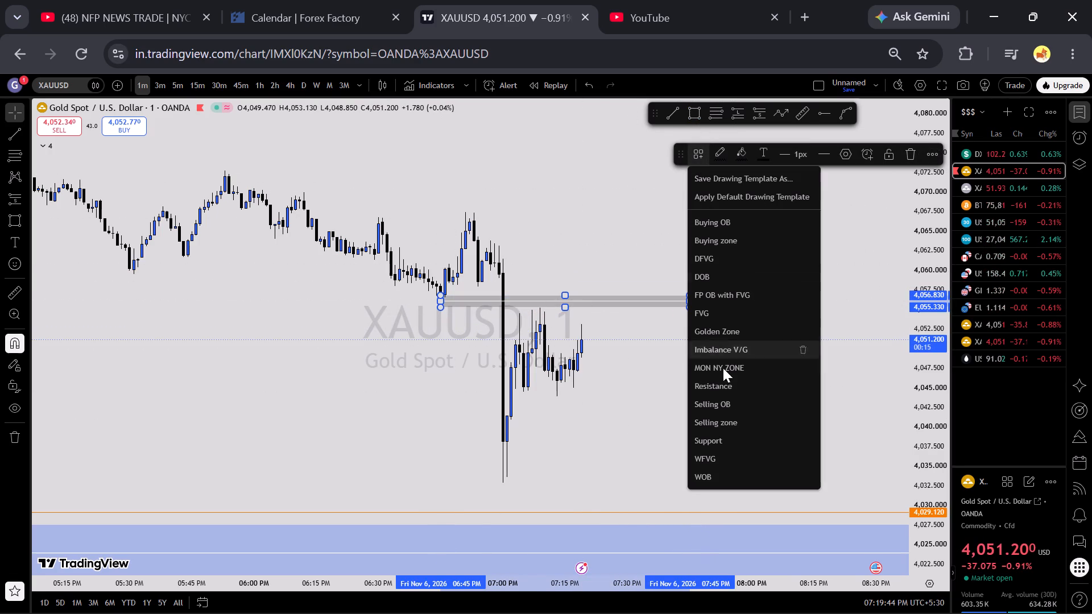
pyautogui.click(745, 411)
pyautogui.click(750, 406)
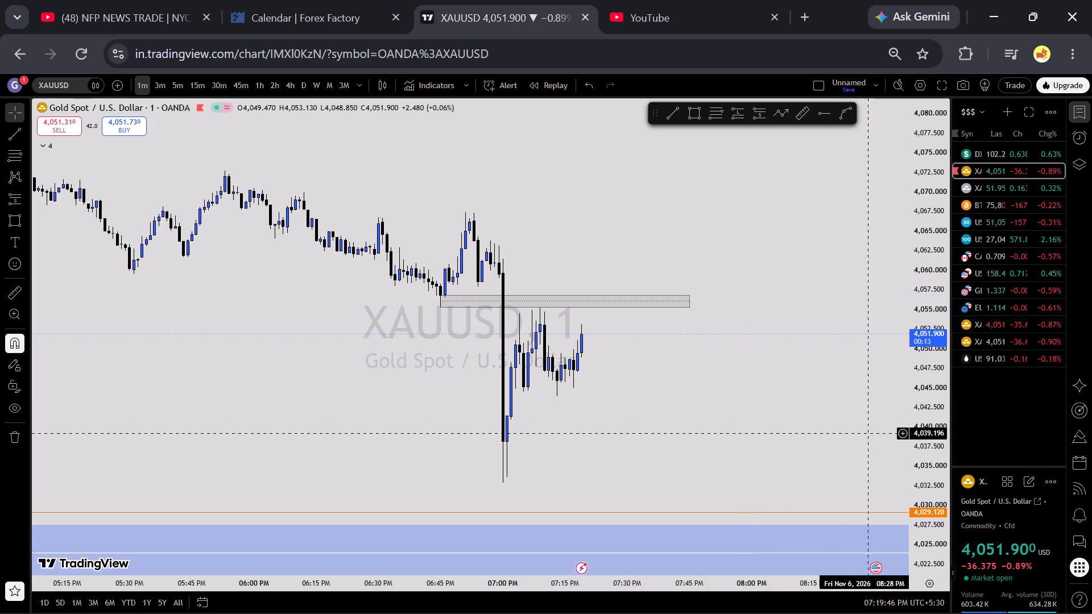
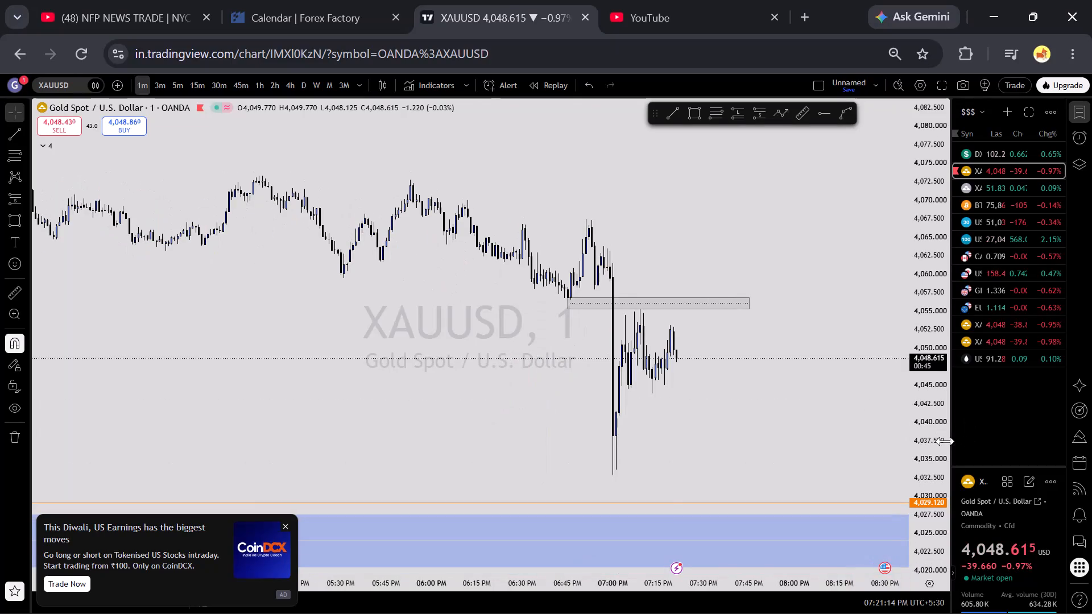
# Check the selling order block on the 15-minute, 5-minute and 3-minute gold charts.
pyautogui.click(196, 87)
pyautogui.scroll(5, 595, 375)
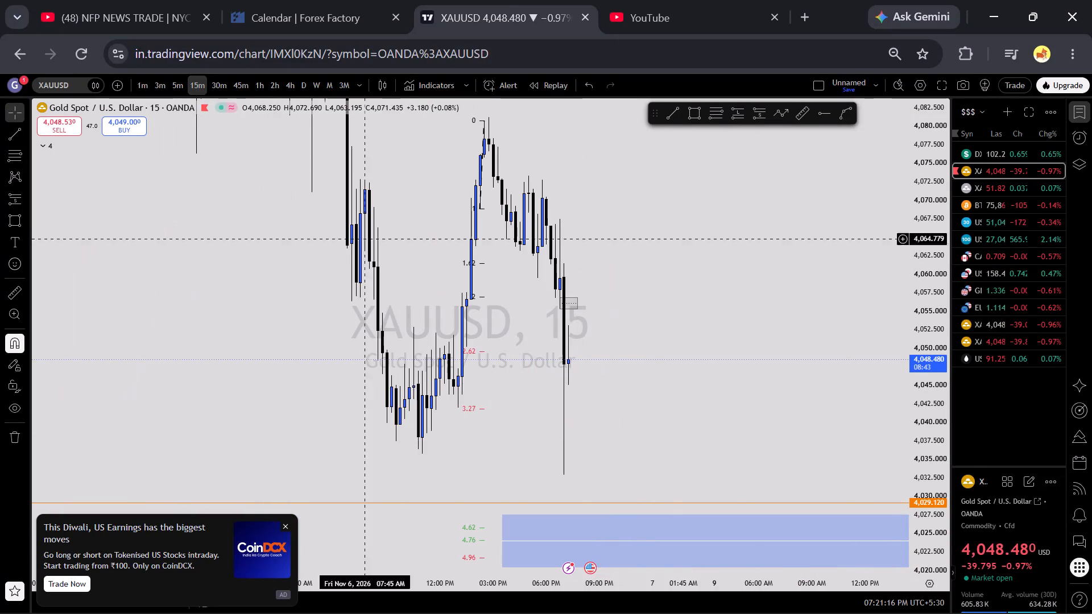
pyautogui.click(173, 90)
pyautogui.click(161, 90)
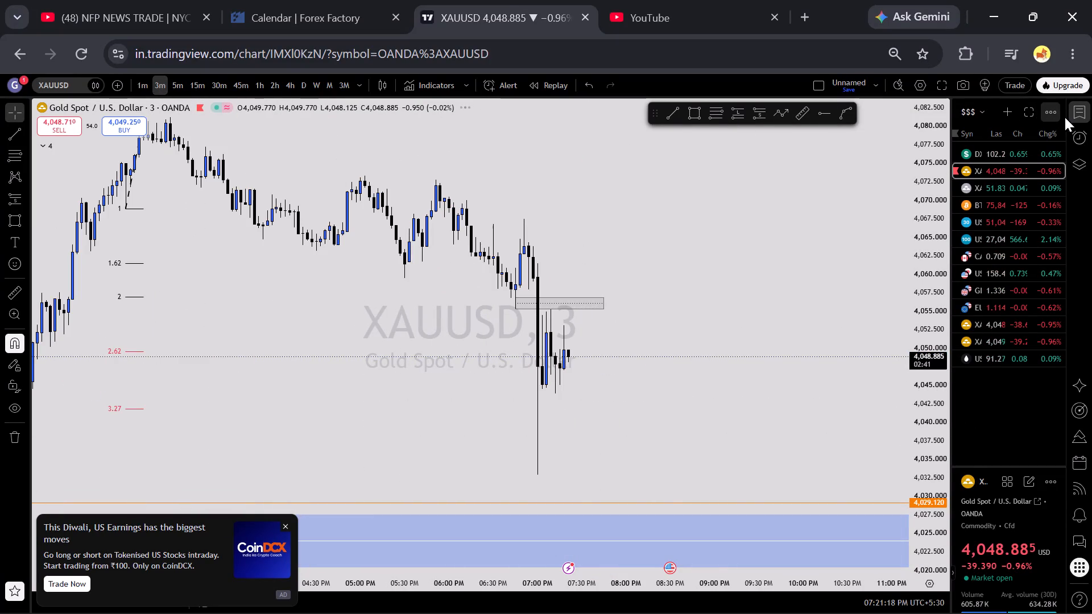
# Delete the XAUUSD crossing alert from the alerts list and return to the watchlist.
pyautogui.click(1073, 117)
pyautogui.click(1079, 128)
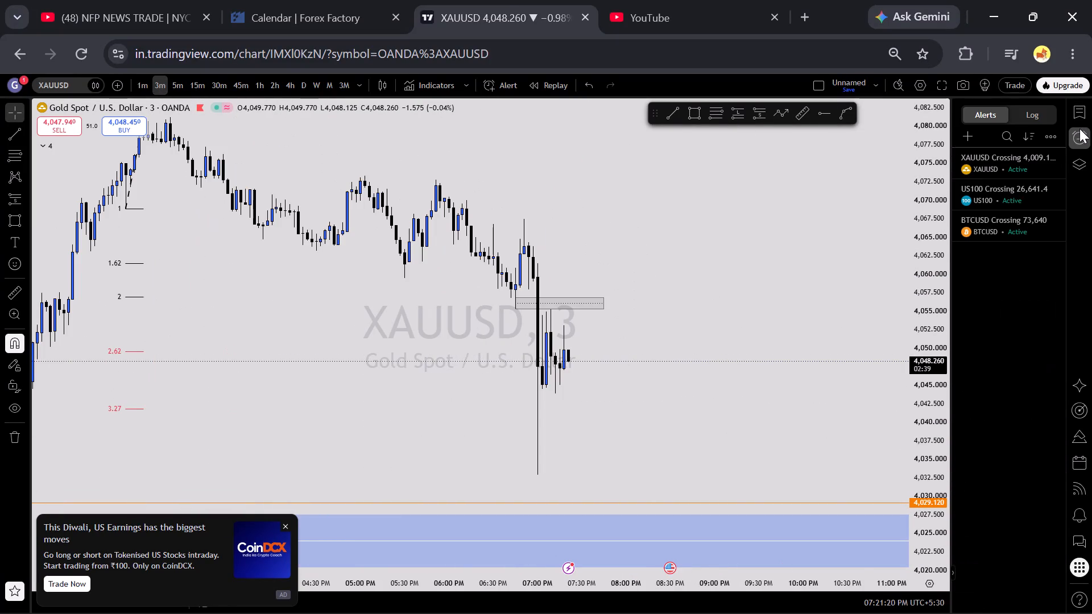
pyautogui.click(1059, 160)
pyautogui.click(636, 377)
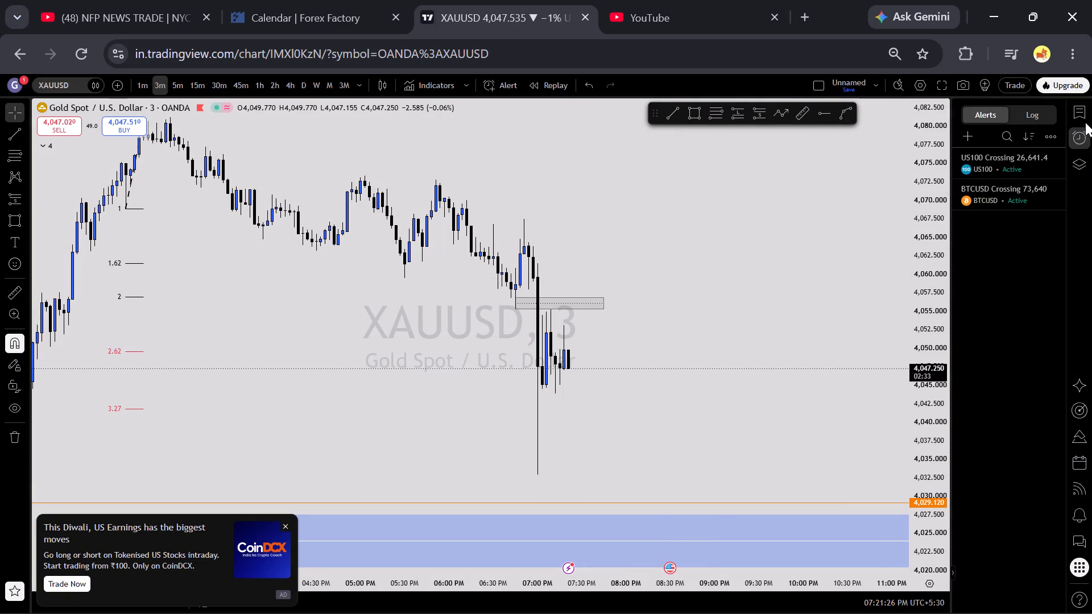
pyautogui.click(1083, 121)
# Dismiss the advertisement and compare price against the marked zones on the 3-minute, 5-minute and 1-minute charts.
pyautogui.scroll(-10, 938, 277)
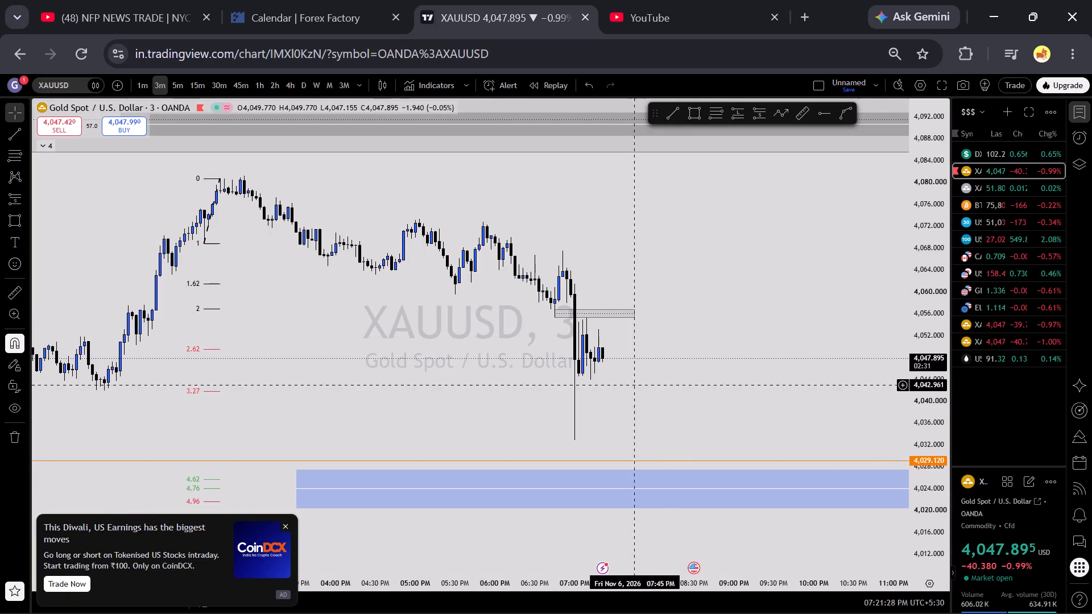
pyautogui.click(287, 528)
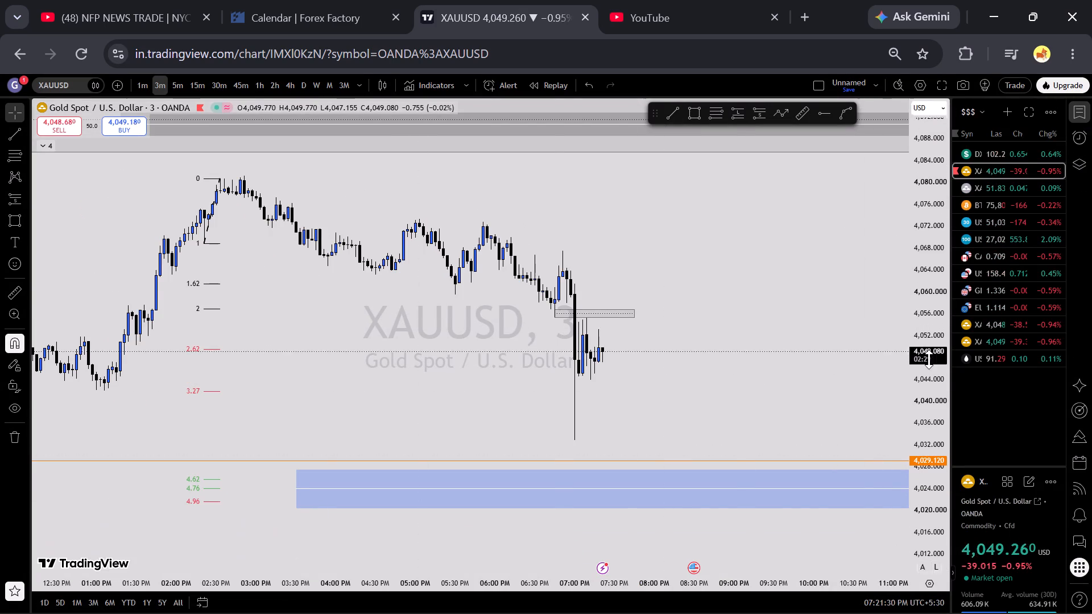
pyautogui.scroll(-13, 935, 359)
pyautogui.moveTo(821, 387); pyautogui.dragTo(888, 407)
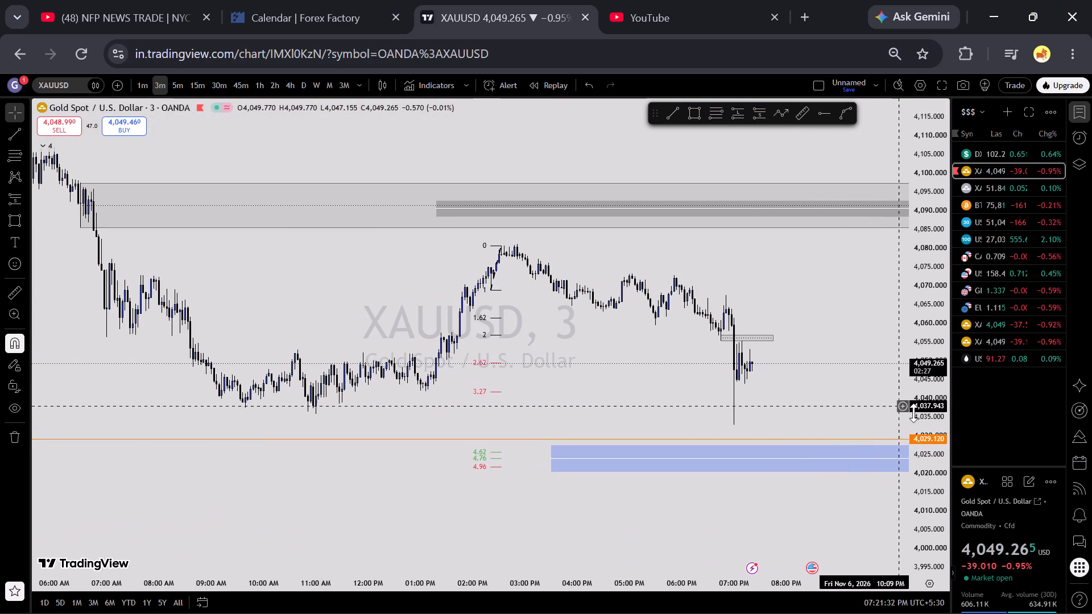
pyautogui.click(173, 84)
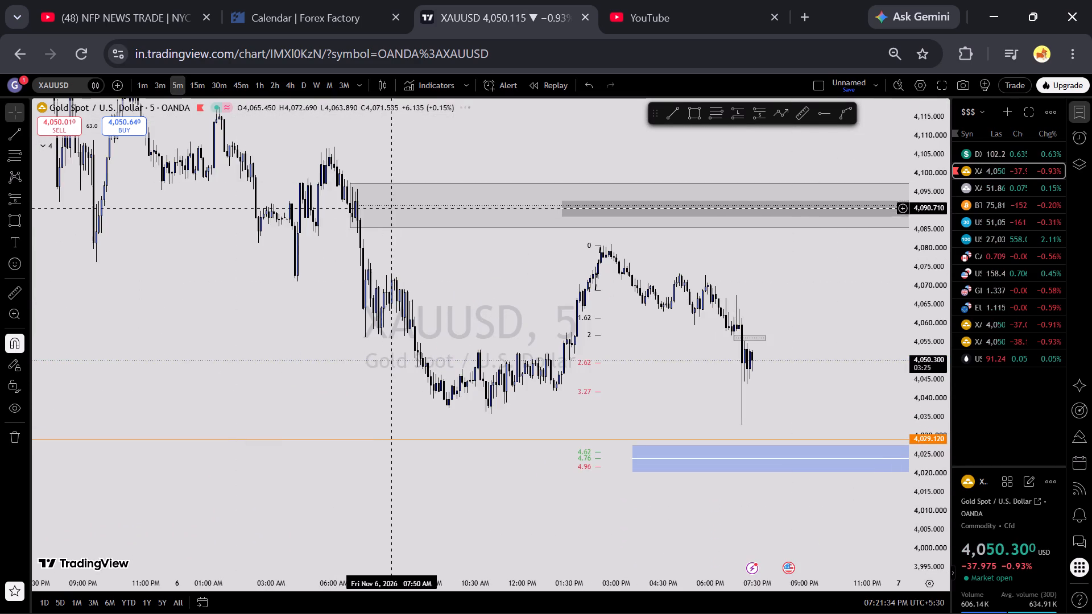
pyautogui.scroll(5, 425, 239)
pyautogui.scroll(-5, 936, 399)
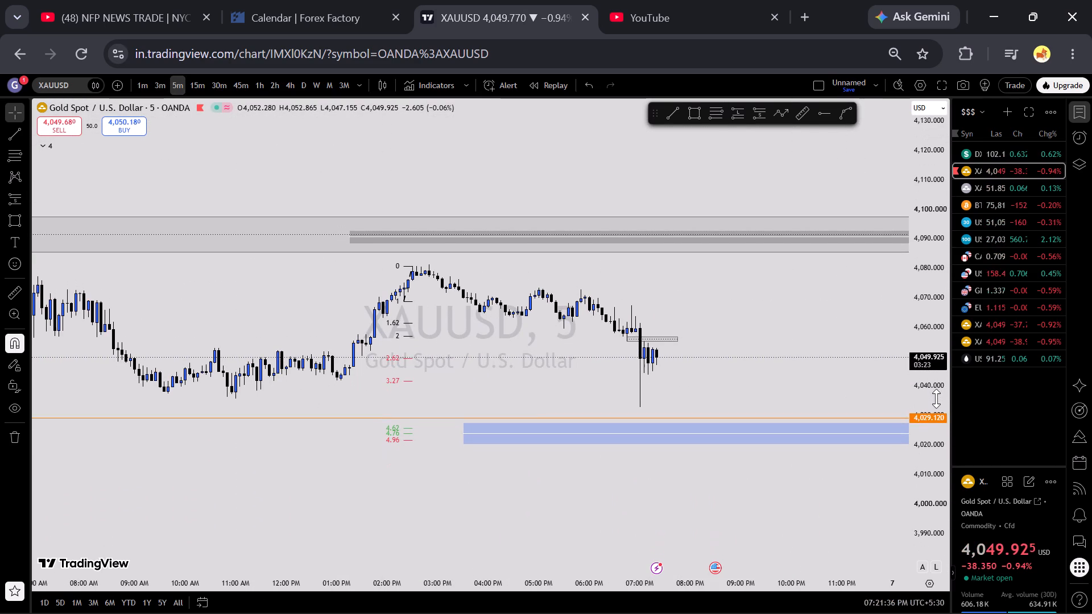
pyautogui.click(153, 83)
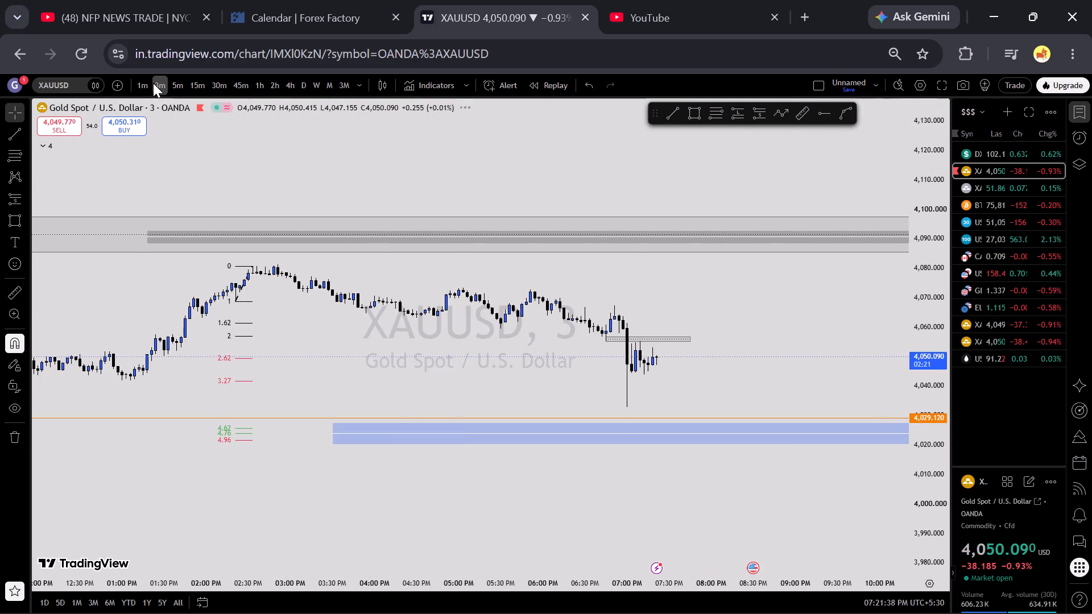
pyautogui.click(143, 88)
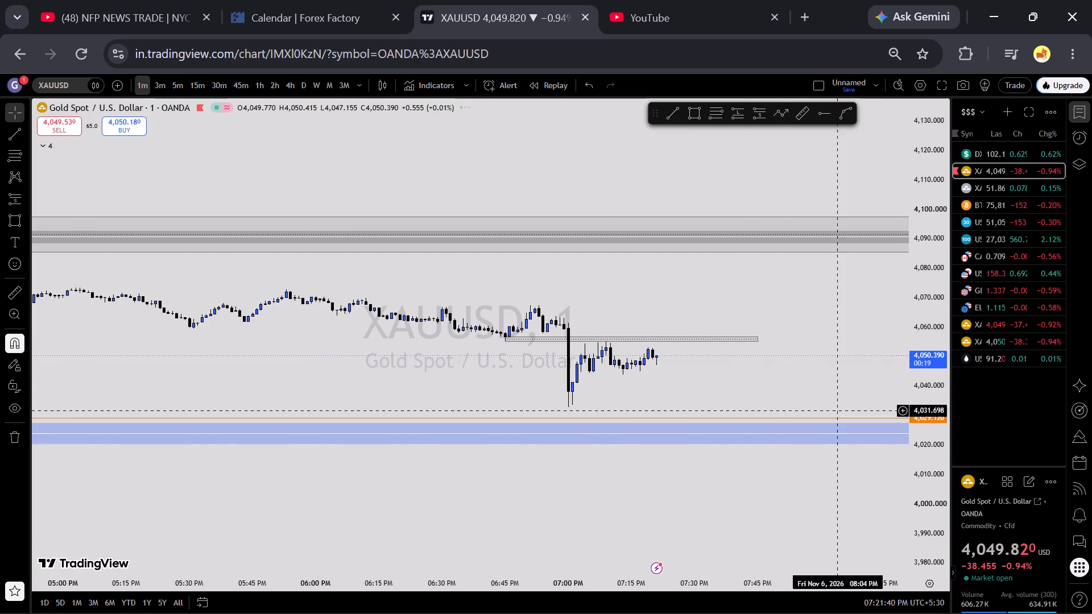
pyautogui.scroll(6, 905, 446)
pyautogui.scroll(-4, 905, 447)
pyautogui.scroll(10, 943, 445)
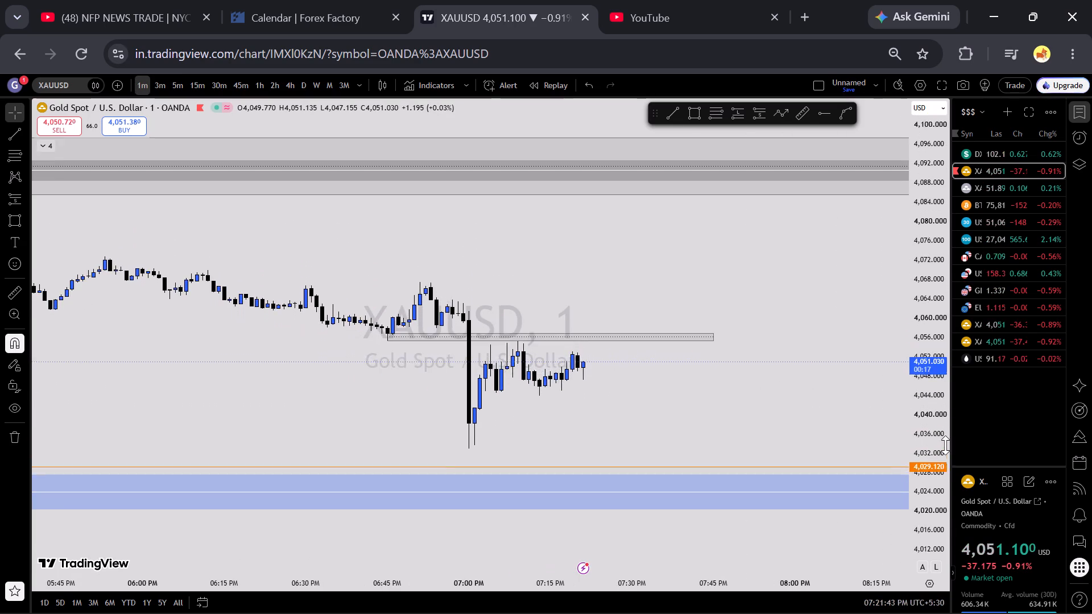
pyautogui.scroll(7, 945, 445)
pyautogui.moveTo(806, 418); pyautogui.dragTo(771, 321)
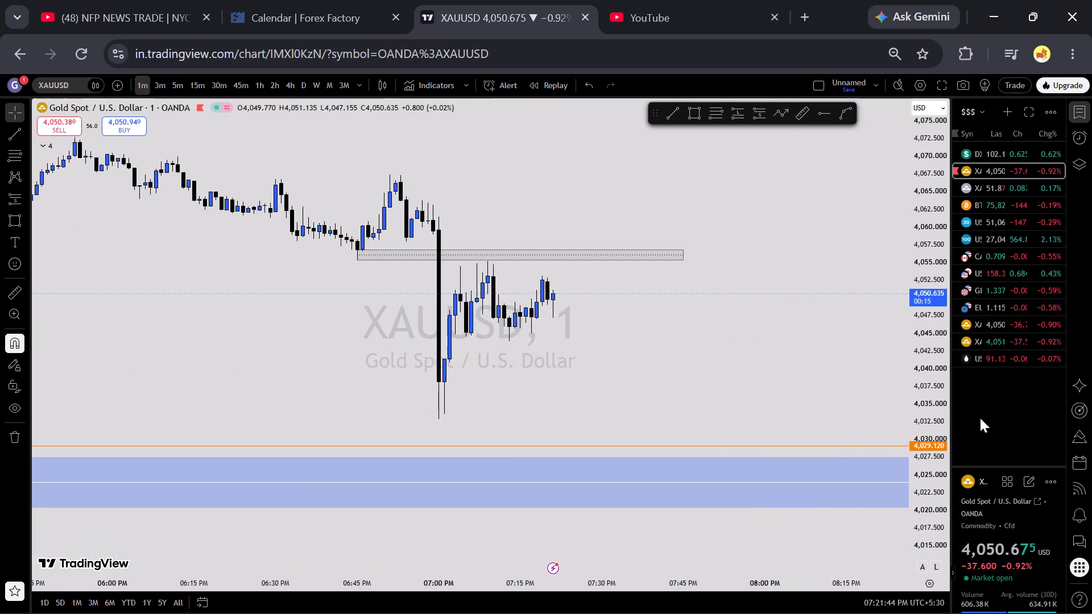
pyautogui.scroll(-12, 978, 432)
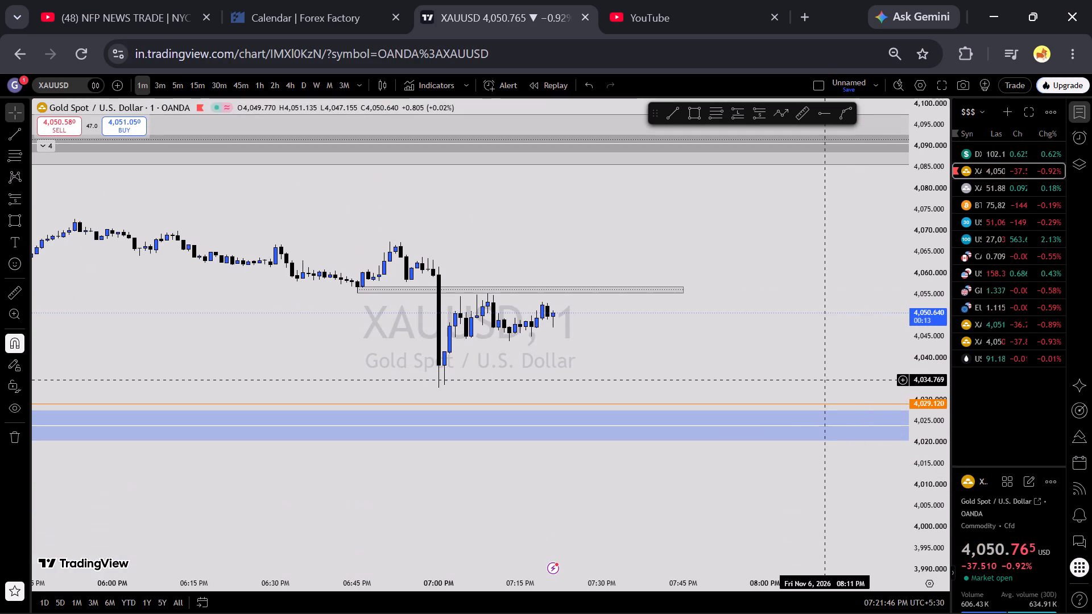
pyautogui.scroll(-3, 812, 385)
pyautogui.scroll(-1, 926, 404)
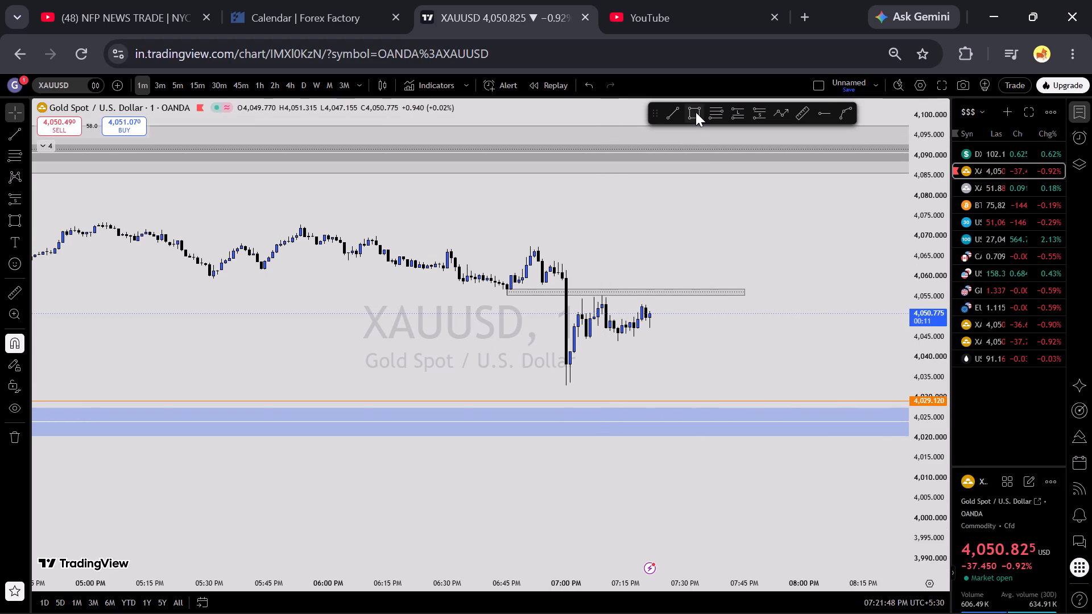
# Draw a rectangle zone below price from about 4,041.42 to 4,034.31, spanning 07:01 PM to 07:49 PM on the 1-minute chart.
pyautogui.click(696, 112)
pyautogui.click(701, 157)
pyautogui.click(701, 208)
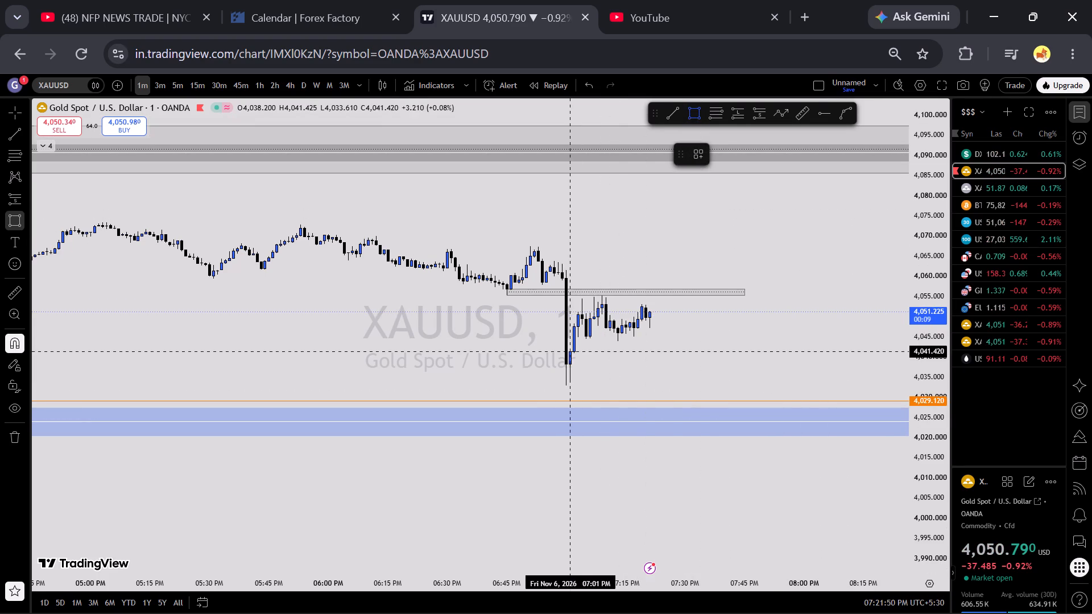
pyautogui.click(570, 352)
pyautogui.click(760, 380)
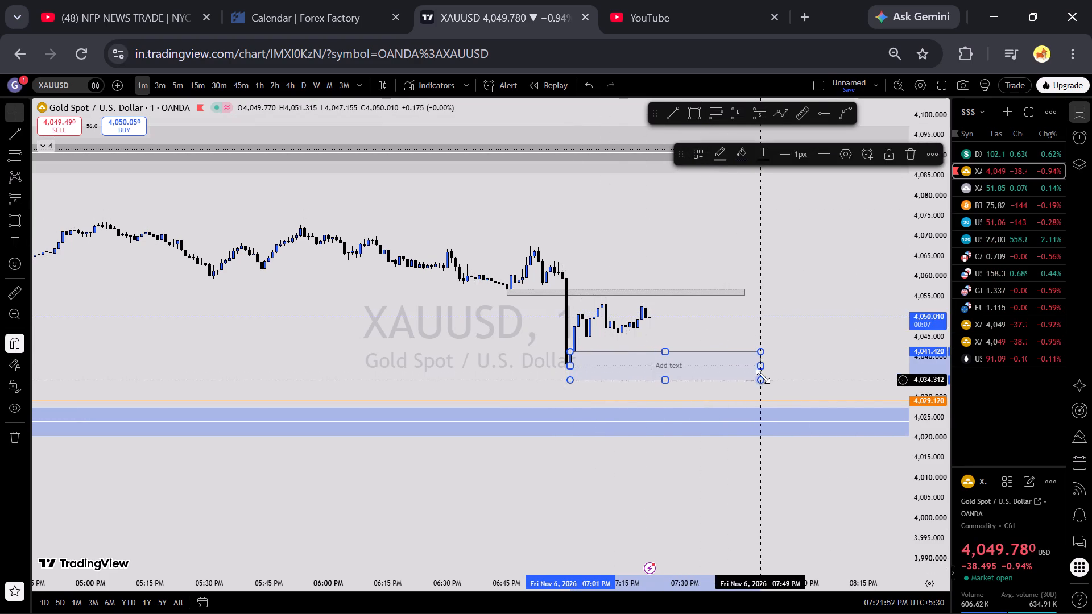
pyautogui.click(766, 338)
# On the 3-minute chart, draw a projection path down to about 4,038.7, up to 4,058.9, and down to 4,023.3 in the lower blue zone.
pyautogui.scroll(-4, 947, 335)
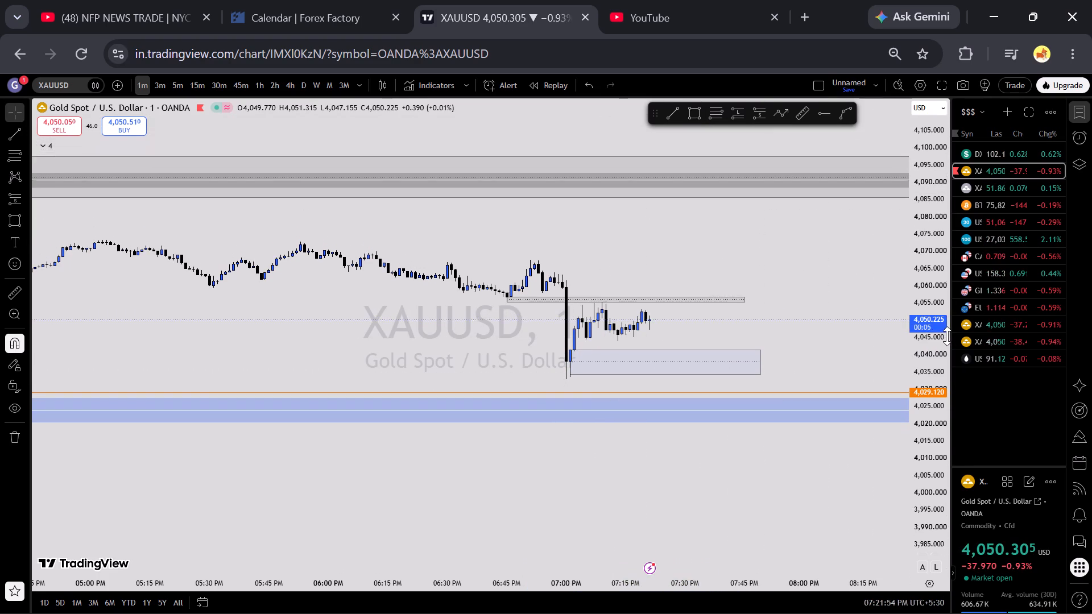
pyautogui.scroll(3, 947, 336)
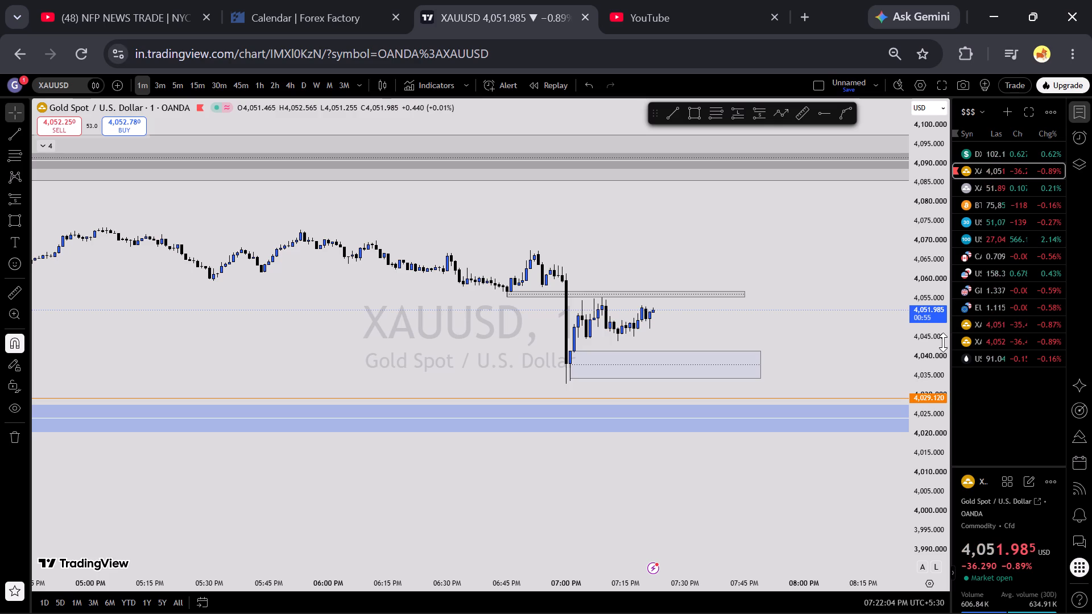
pyautogui.scroll(3, 904, 330)
pyautogui.scroll(-3, 903, 334)
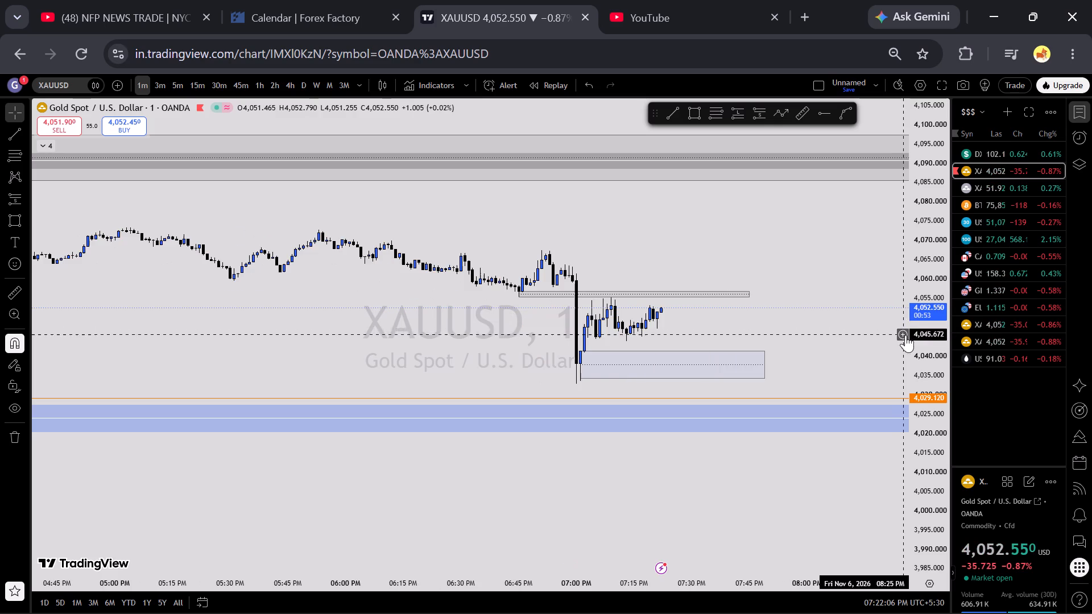
pyautogui.moveTo(727, 336); pyautogui.dragTo(572, 331)
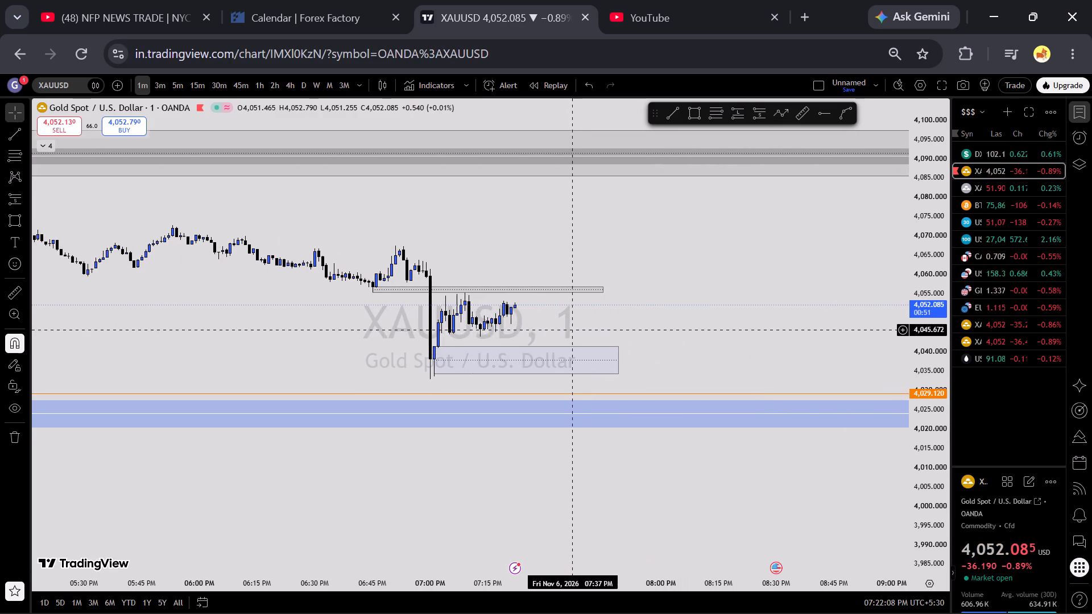
pyautogui.click(164, 82)
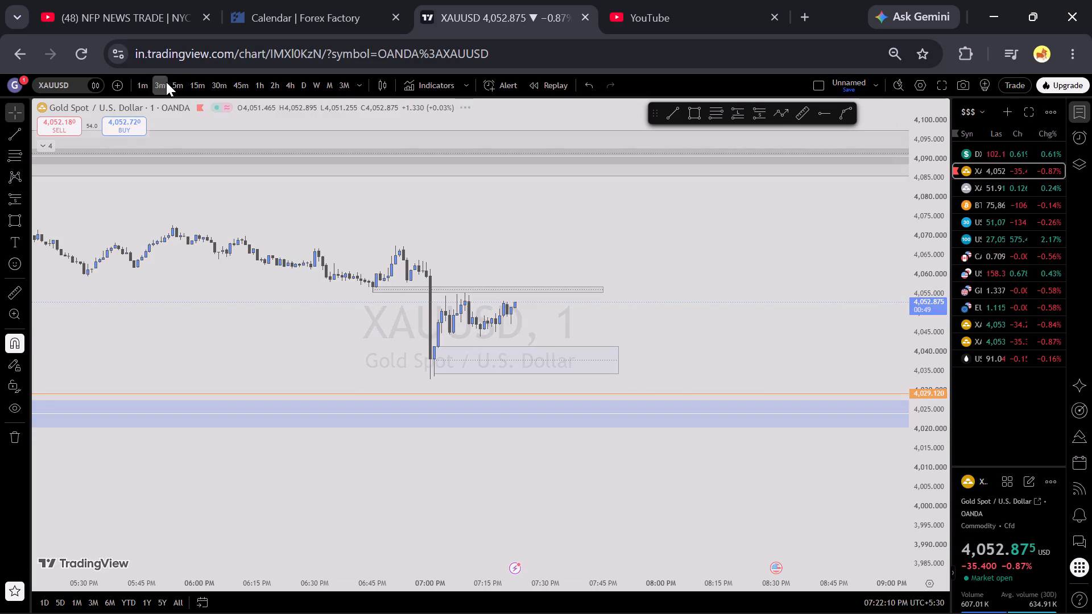
pyautogui.scroll(1, 813, 331)
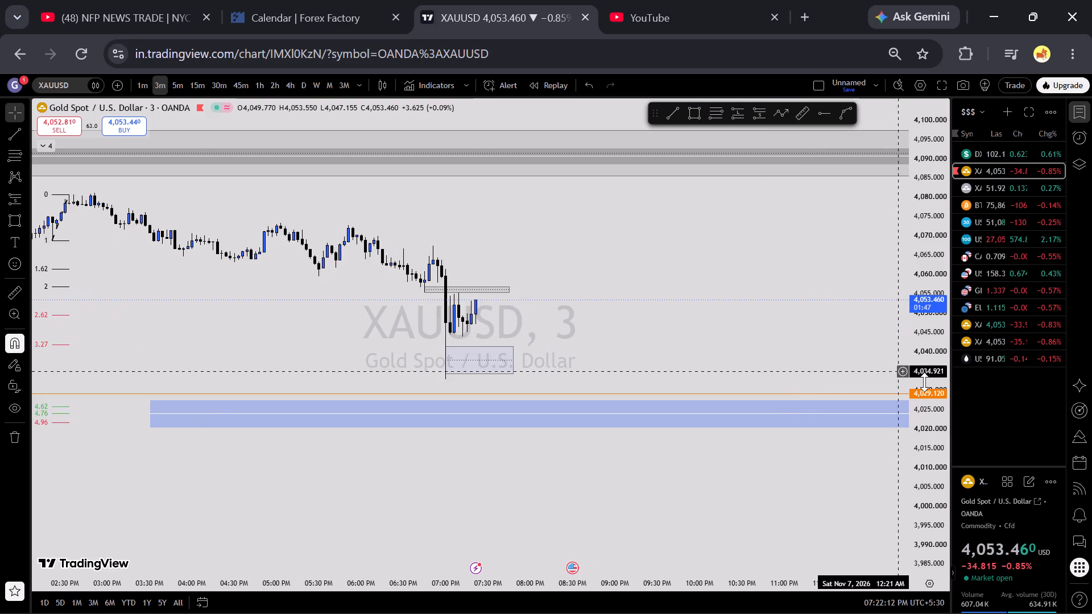
pyautogui.scroll(3, 936, 383)
pyautogui.click(777, 110)
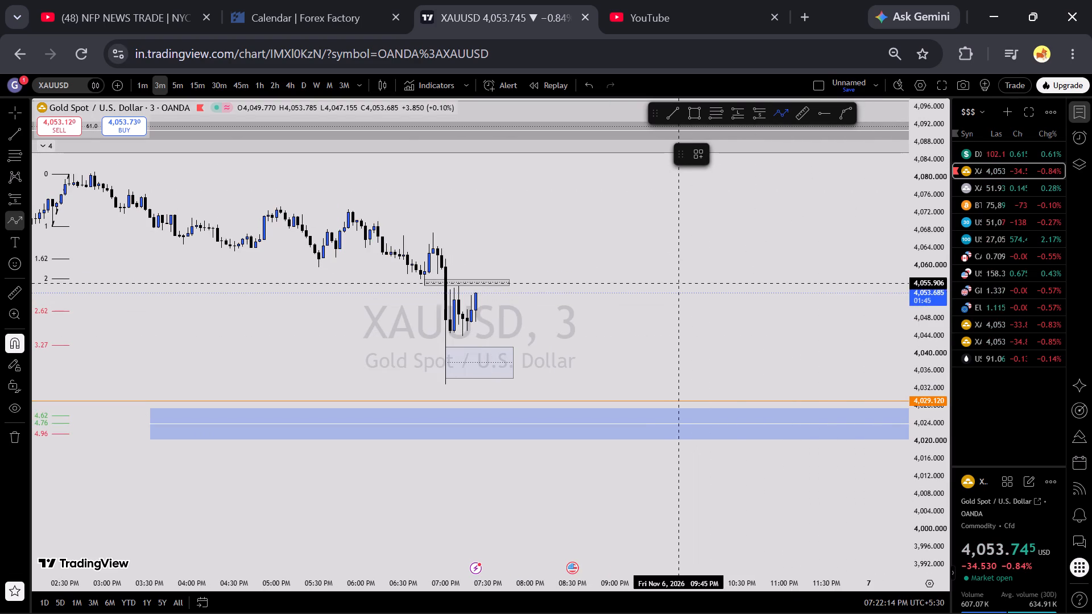
pyautogui.click(669, 315)
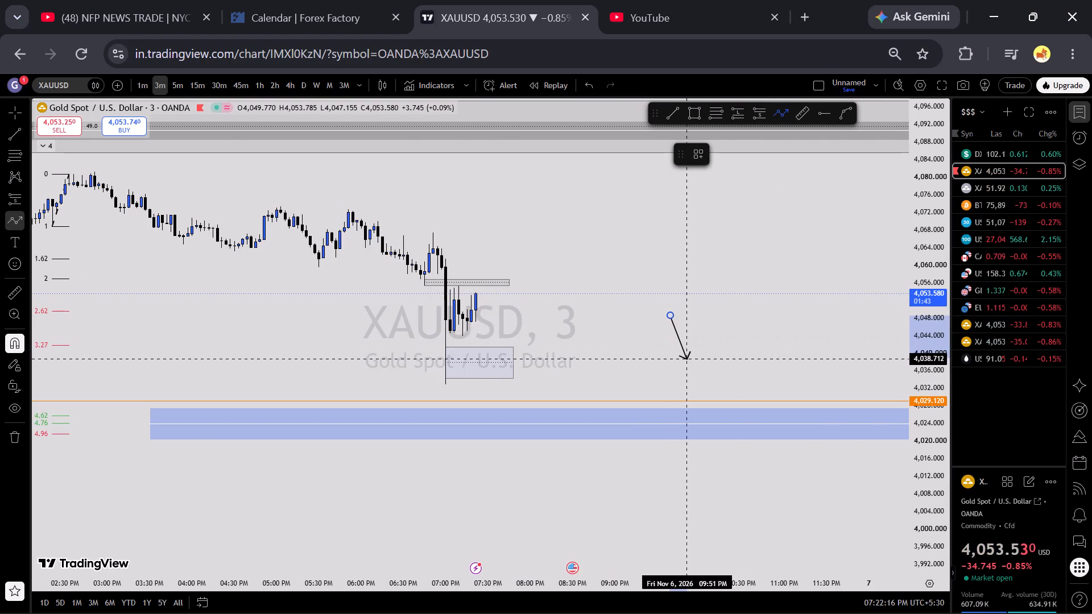
pyautogui.click(685, 359)
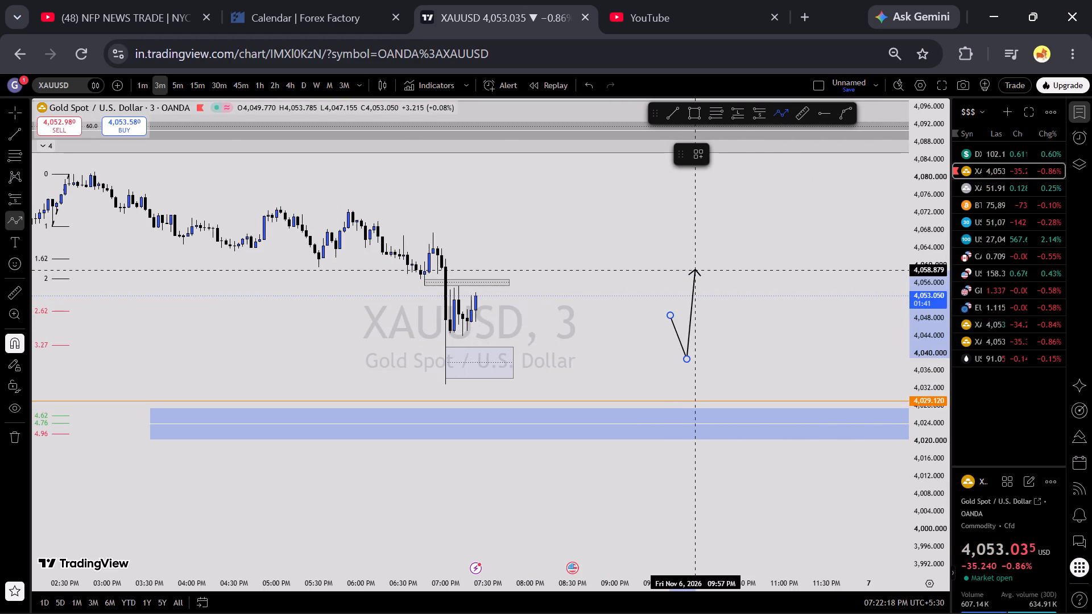
pyautogui.click(696, 270)
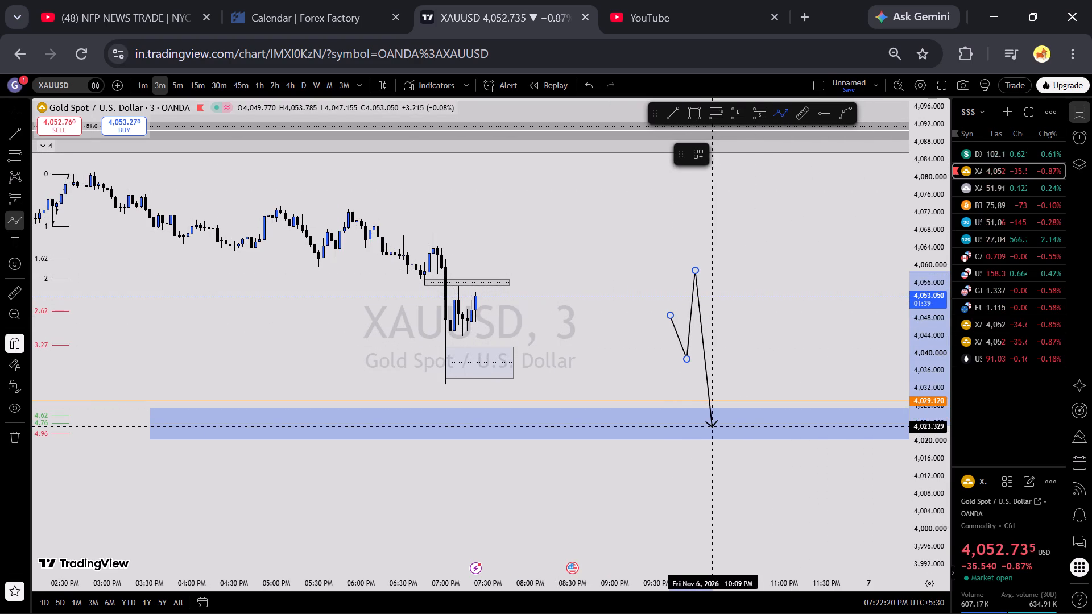
pyautogui.click(713, 426)
pyautogui.rightClick(713, 426)
# Move the projection path's first low point slightly lower and deselect the path.
pyautogui.moveTo(690, 359); pyautogui.dragTo(679, 369)
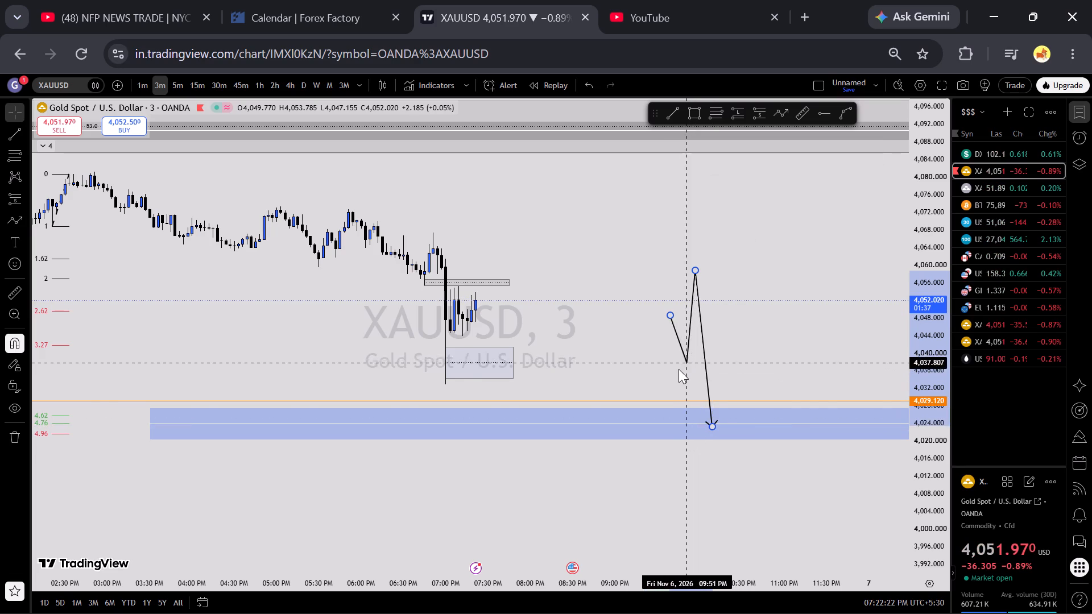
pyautogui.moveTo(679, 369); pyautogui.dragTo(682, 365)
pyautogui.click(734, 346)
pyautogui.scroll(-3, 766, 341)
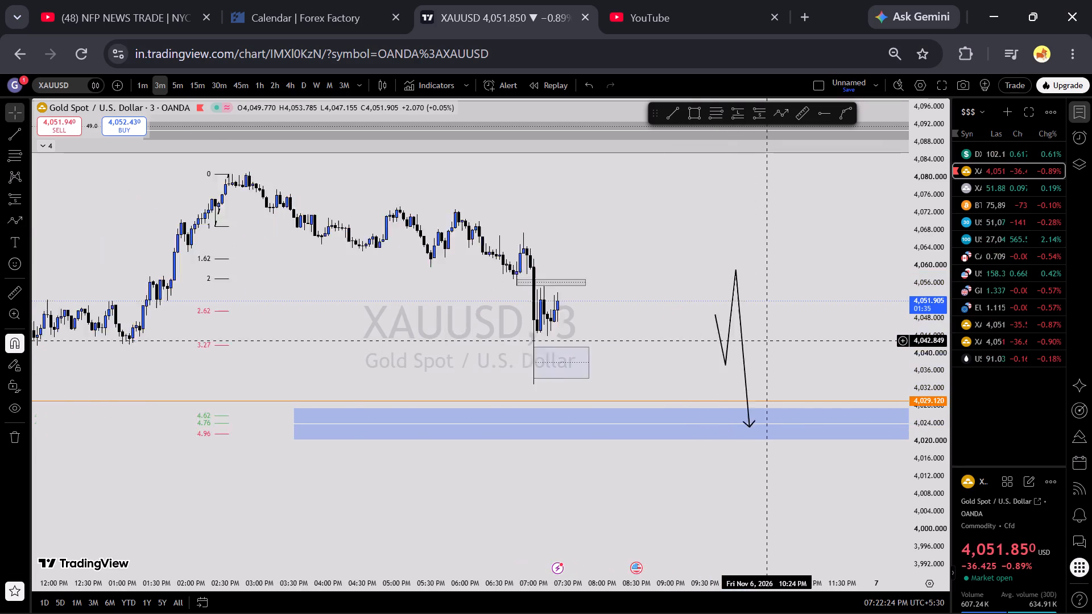
pyautogui.click(731, 308)
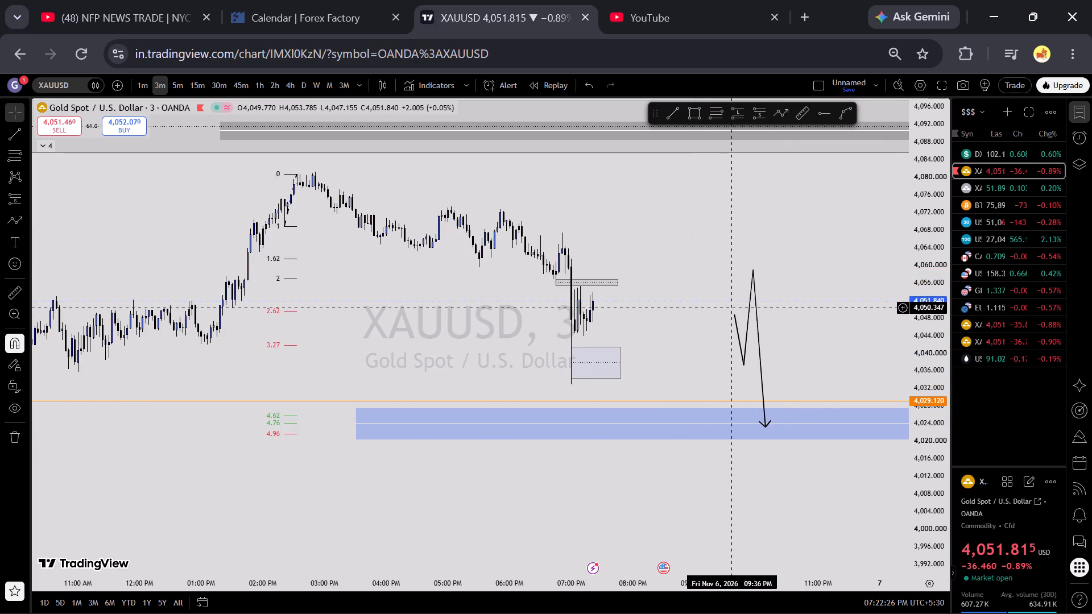
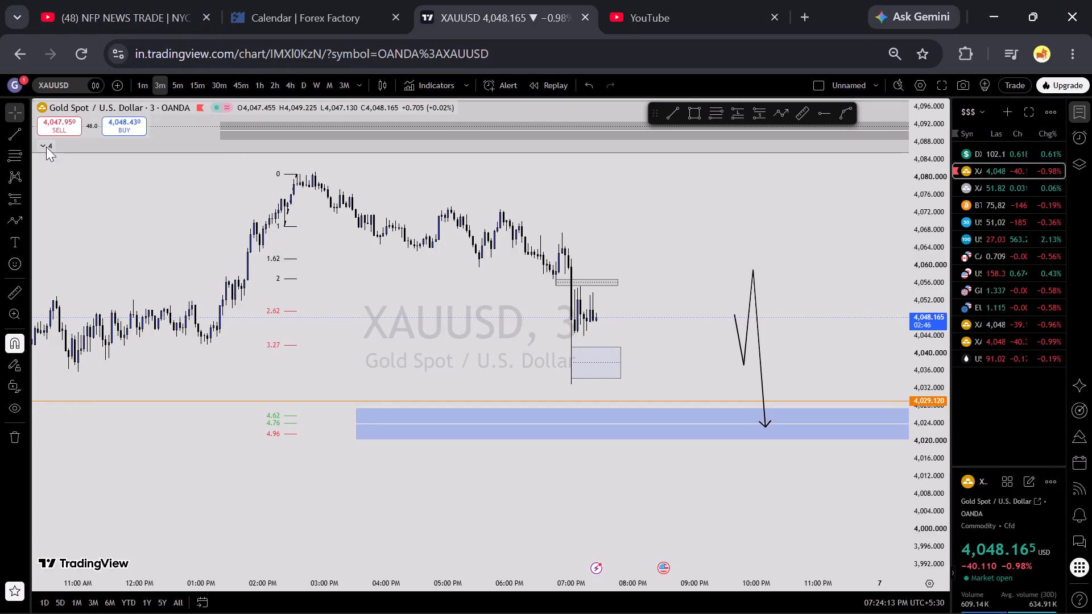
# Expand the indicator legend and show the Midnight OR - Auto STDV Zones indicator on the chart.
pyautogui.click(46, 147)
pyautogui.click(141, 186)
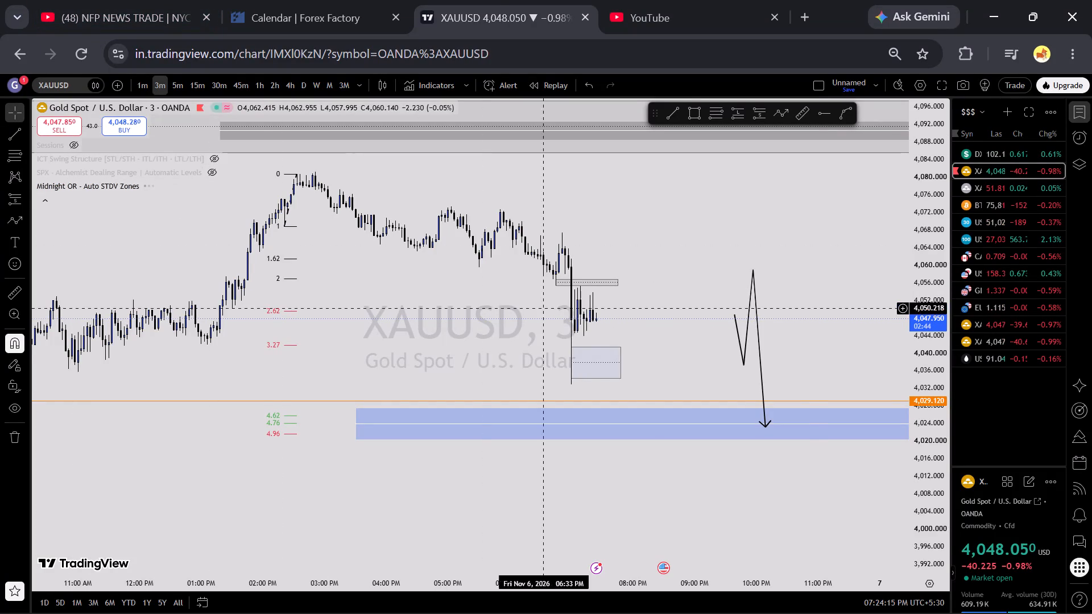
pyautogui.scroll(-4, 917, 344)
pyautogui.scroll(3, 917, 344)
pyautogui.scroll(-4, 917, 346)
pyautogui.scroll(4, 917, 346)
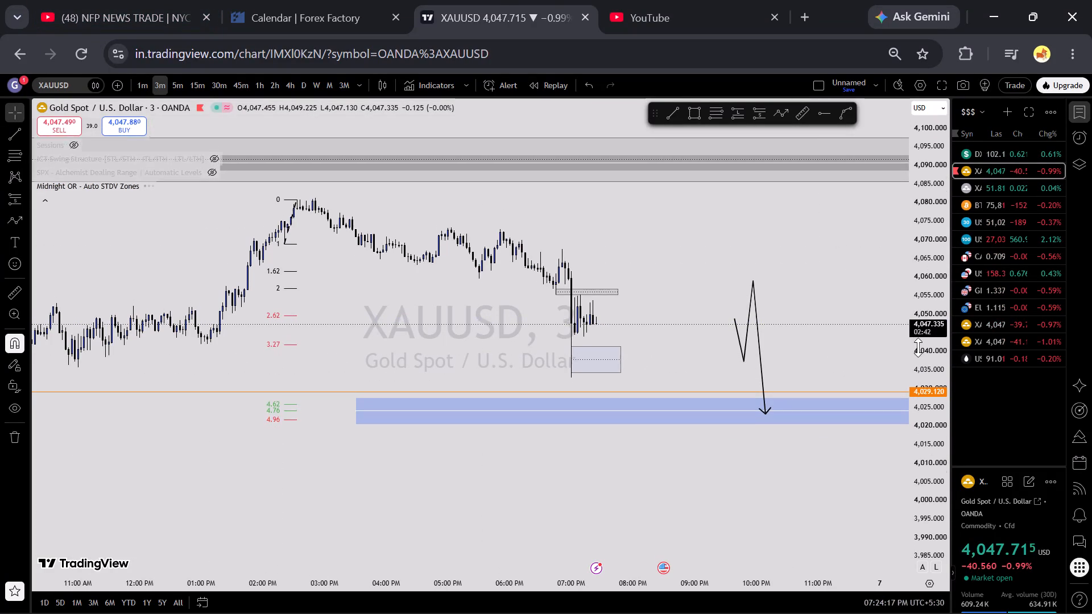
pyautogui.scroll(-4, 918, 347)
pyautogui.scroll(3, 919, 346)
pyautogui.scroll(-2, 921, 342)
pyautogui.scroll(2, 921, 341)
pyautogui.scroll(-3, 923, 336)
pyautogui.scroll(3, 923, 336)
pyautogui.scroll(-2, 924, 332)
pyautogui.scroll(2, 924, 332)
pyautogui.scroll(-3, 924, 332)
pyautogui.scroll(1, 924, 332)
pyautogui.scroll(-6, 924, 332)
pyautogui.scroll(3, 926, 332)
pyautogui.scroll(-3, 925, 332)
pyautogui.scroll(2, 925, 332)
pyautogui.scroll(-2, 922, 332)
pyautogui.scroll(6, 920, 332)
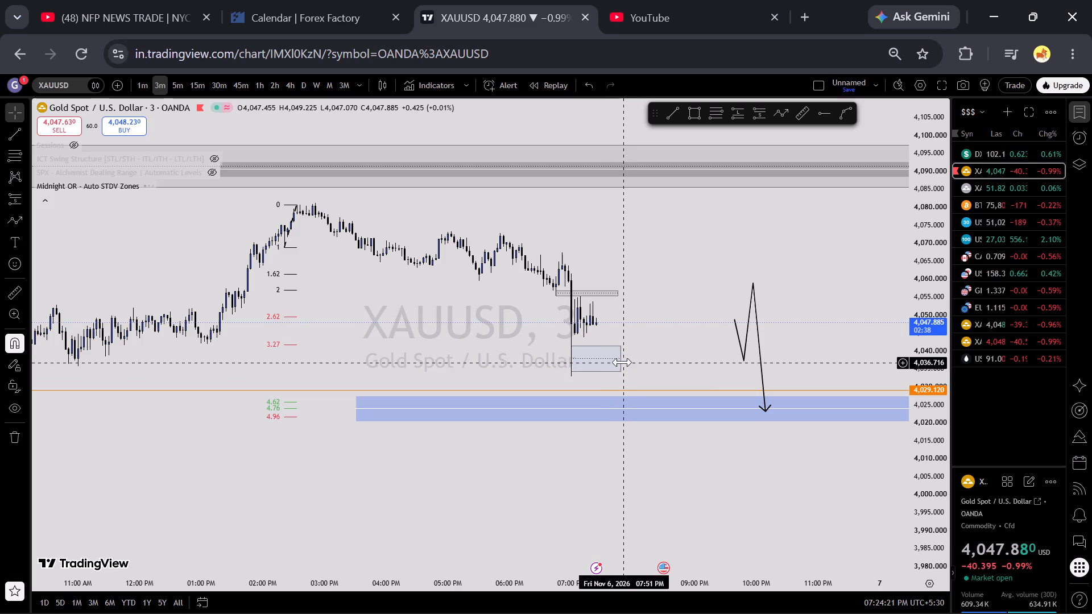
# Extend the end of the small rectangle zone below current price to about 08:00 PM and deselect it.
pyautogui.moveTo(622, 360); pyautogui.dragTo(626, 359)
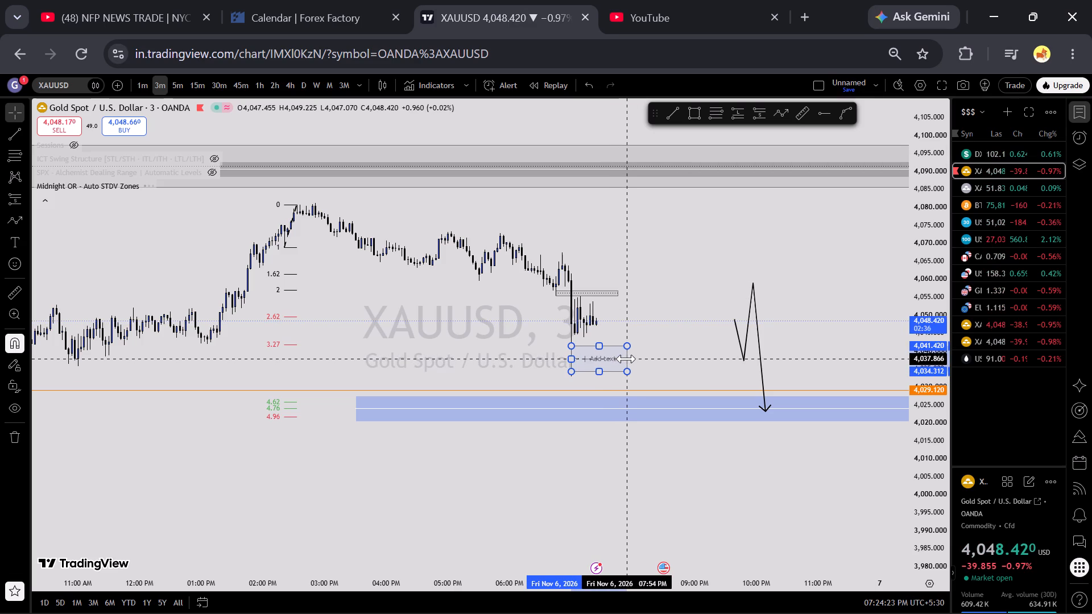
pyautogui.moveTo(626, 359); pyautogui.dragTo(632, 359)
pyautogui.moveTo(659, 353); pyautogui.dragTo(664, 354)
pyautogui.click(634, 361)
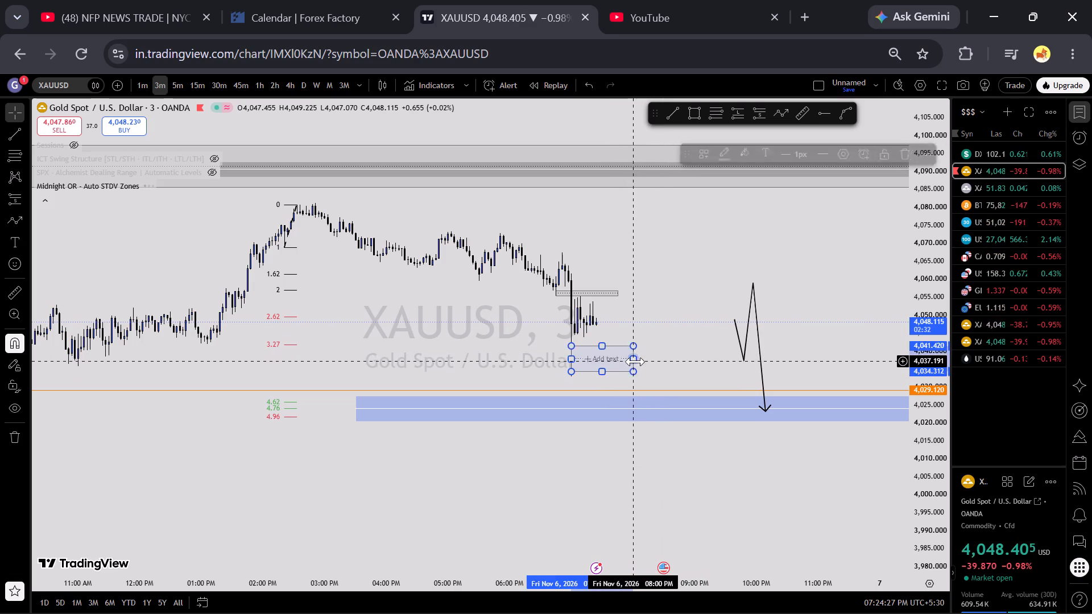
pyautogui.doubleClick(645, 360)
pyautogui.click(634, 363)
pyautogui.click(644, 363)
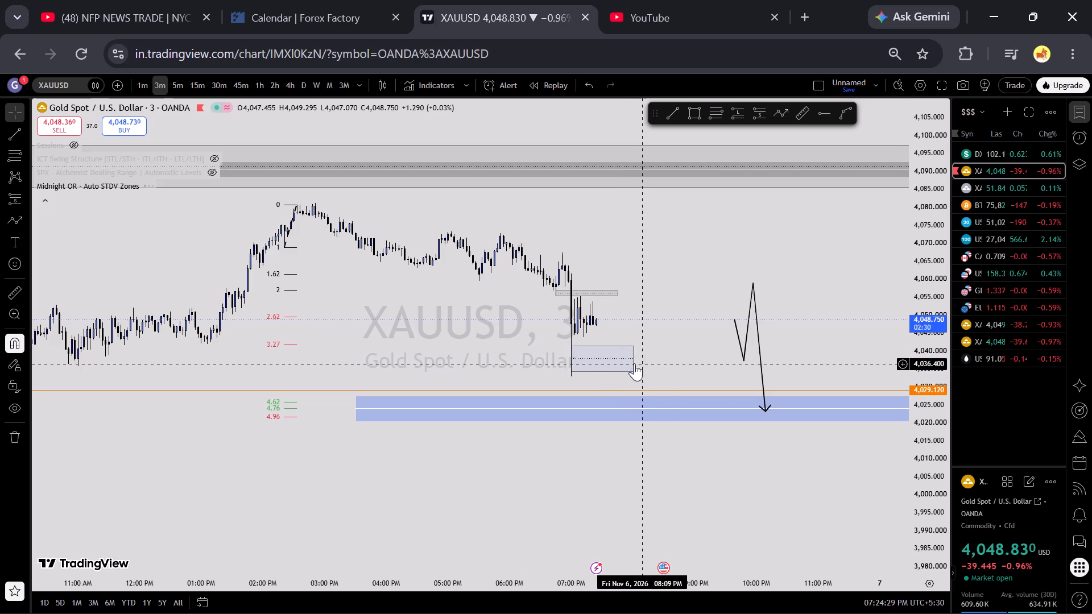
pyautogui.click(634, 363)
pyautogui.click(651, 363)
# Examine the wider 3-minute price history against the grey zones above, the blue zone below and the projection path.
pyautogui.scroll(-5, 858, 347)
pyautogui.scroll(5, 871, 340)
pyautogui.scroll(-5, 875, 339)
pyautogui.scroll(5, 888, 335)
pyautogui.scroll(-5, 893, 333)
pyautogui.scroll(5, 901, 333)
pyautogui.scroll(-5, 901, 332)
pyautogui.scroll(5, 907, 329)
pyautogui.scroll(-4, 908, 331)
pyautogui.scroll(4, 908, 333)
pyautogui.scroll(-5, 910, 332)
pyautogui.scroll(3, 910, 333)
pyautogui.scroll(-3, 910, 331)
pyautogui.scroll(5, 909, 332)
pyautogui.scroll(-5, 909, 333)
pyautogui.scroll(3, 909, 333)
pyautogui.scroll(-3, 909, 333)
pyautogui.scroll(3, 909, 333)
pyautogui.scroll(-3, 909, 333)
pyautogui.scroll(3, 909, 334)
pyautogui.scroll(-3, 909, 334)
pyautogui.scroll(2, 909, 334)
pyautogui.scroll(-2, 909, 334)
pyautogui.scroll(3, 909, 334)
pyautogui.scroll(-3, 909, 334)
pyautogui.scroll(3, 909, 335)
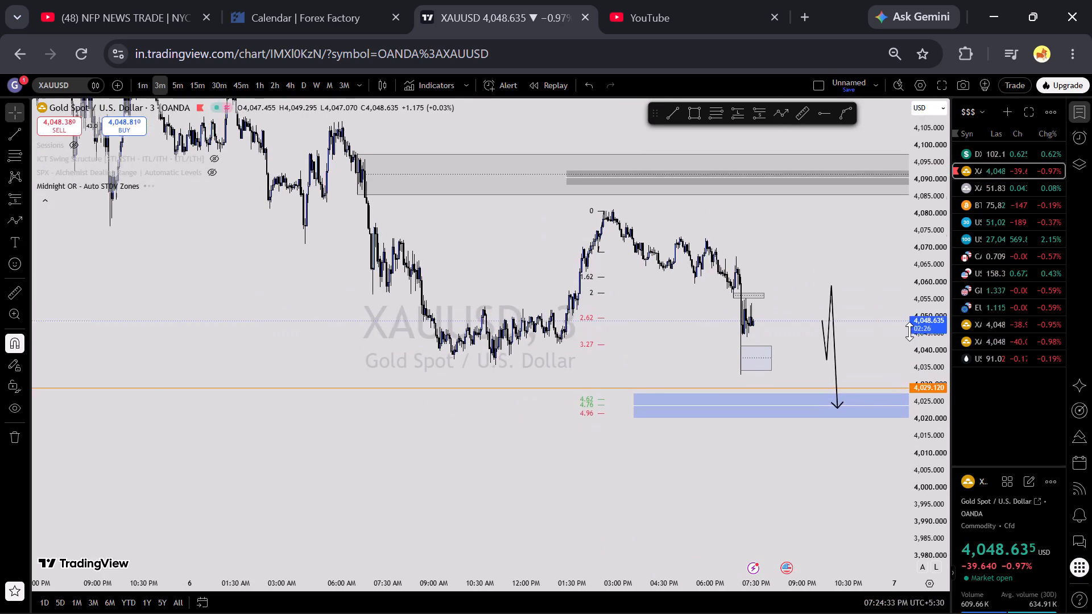
pyautogui.scroll(3, 909, 331)
pyautogui.scroll(4, 856, 365)
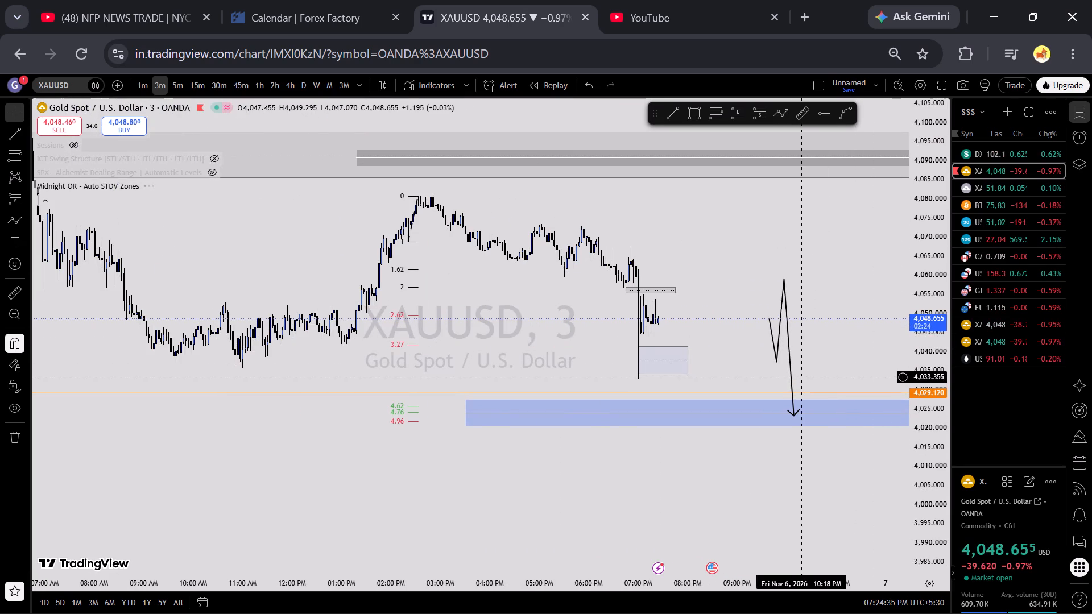
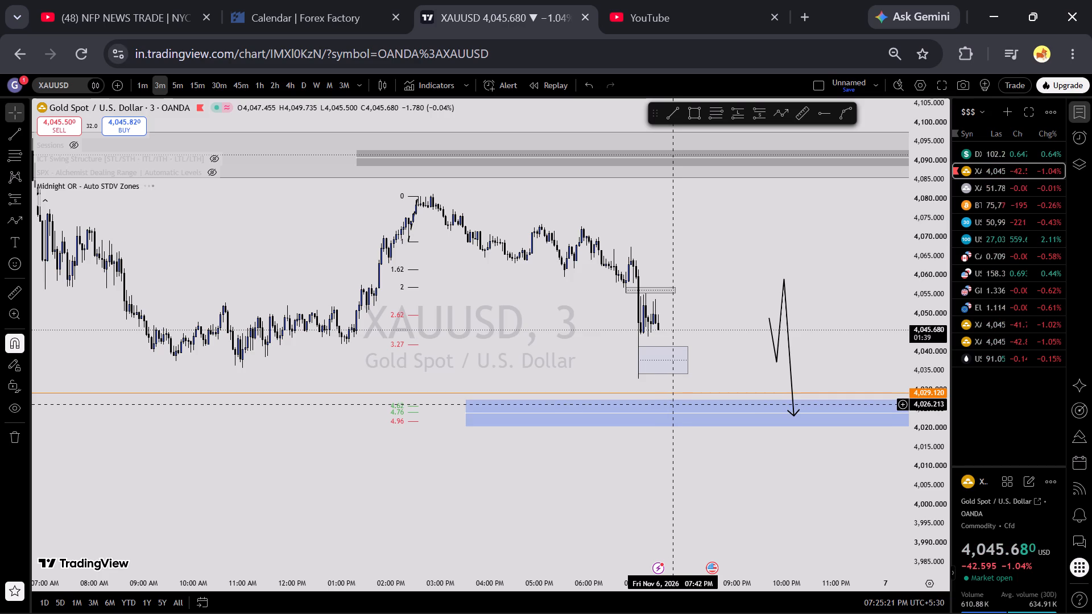
# Delete the small blue rectangle zone just below current price on the 3-minute chart.
pyautogui.moveTo(491, 365); pyautogui.dragTo(320, 367)
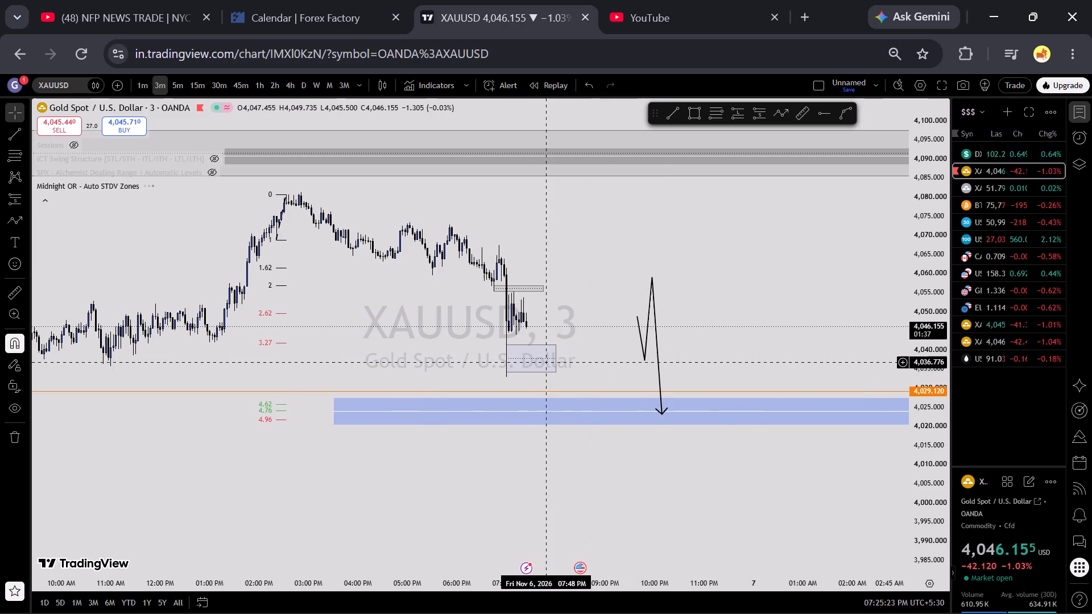
pyautogui.click(556, 368)
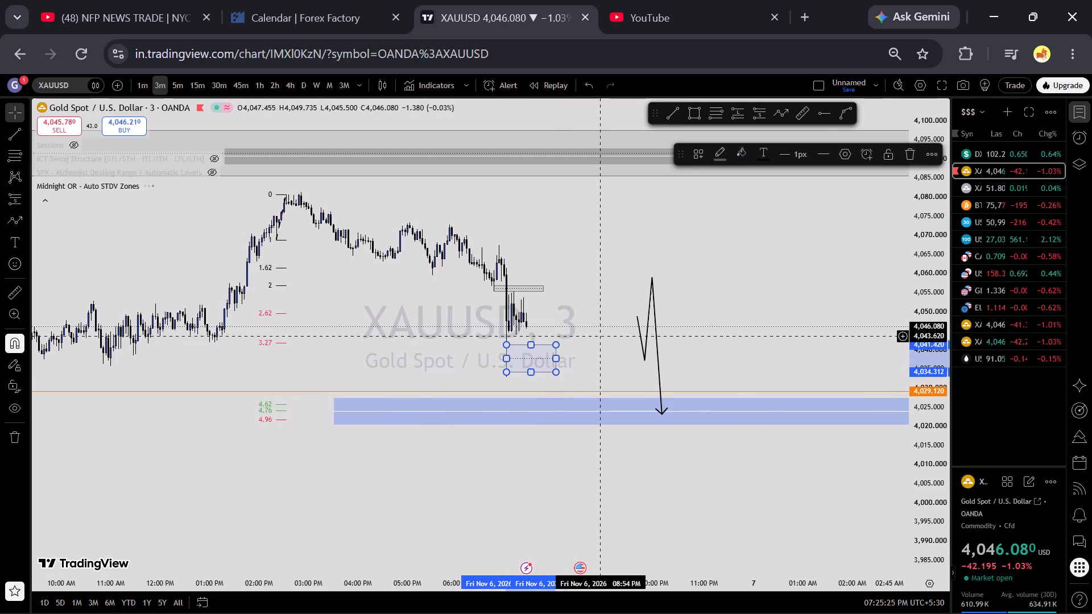
pyautogui.click(909, 147)
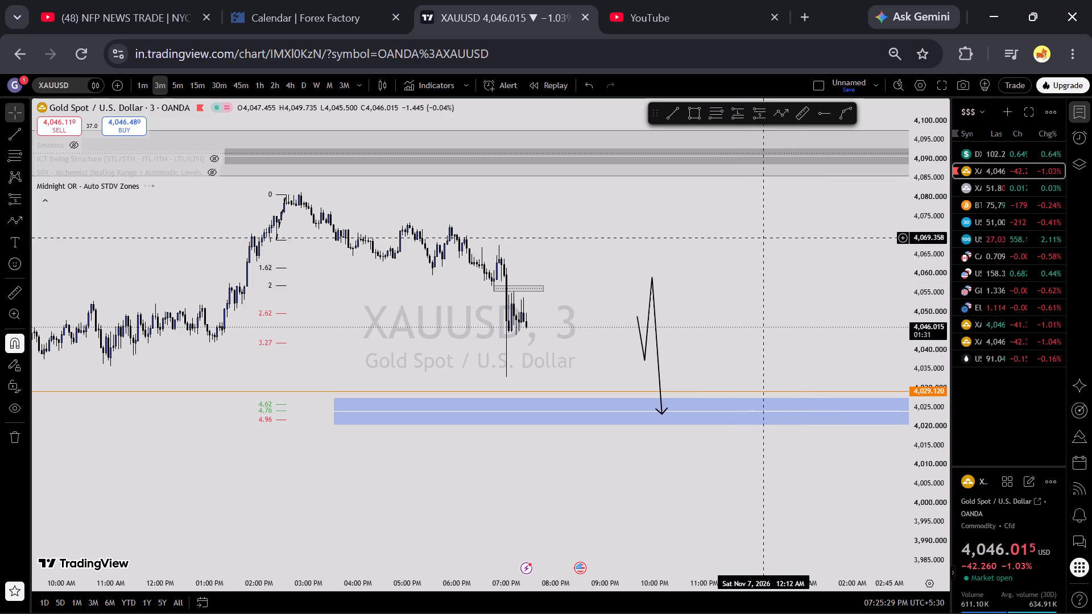
# Delete the zigzag projection path that ends with an arrow in the blue zone near 4,023.
pyautogui.click(655, 334)
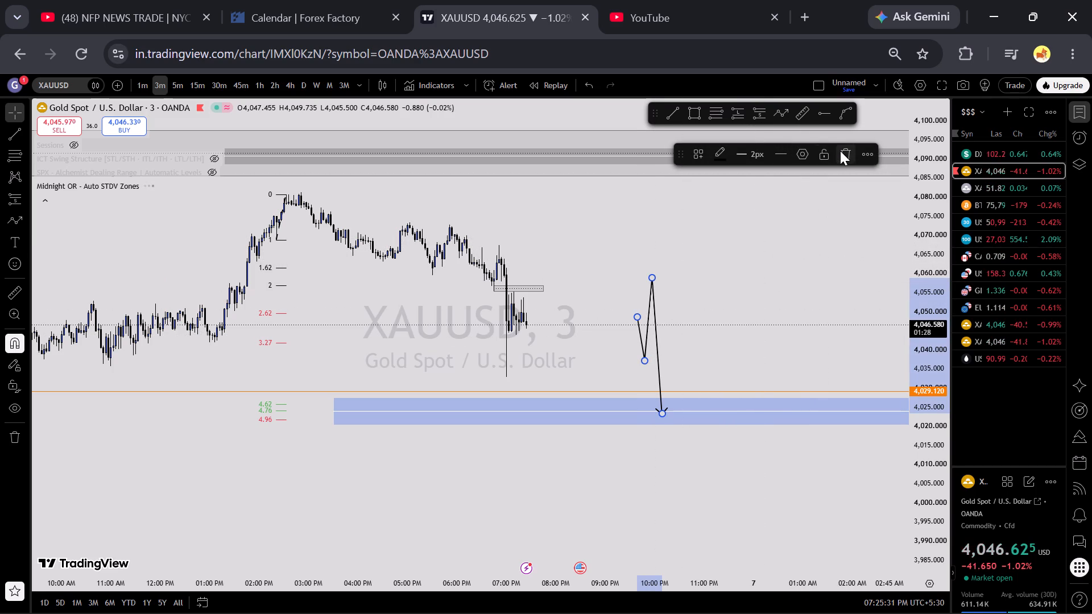
pyautogui.moveTo(840, 151); pyautogui.dragTo(851, 159)
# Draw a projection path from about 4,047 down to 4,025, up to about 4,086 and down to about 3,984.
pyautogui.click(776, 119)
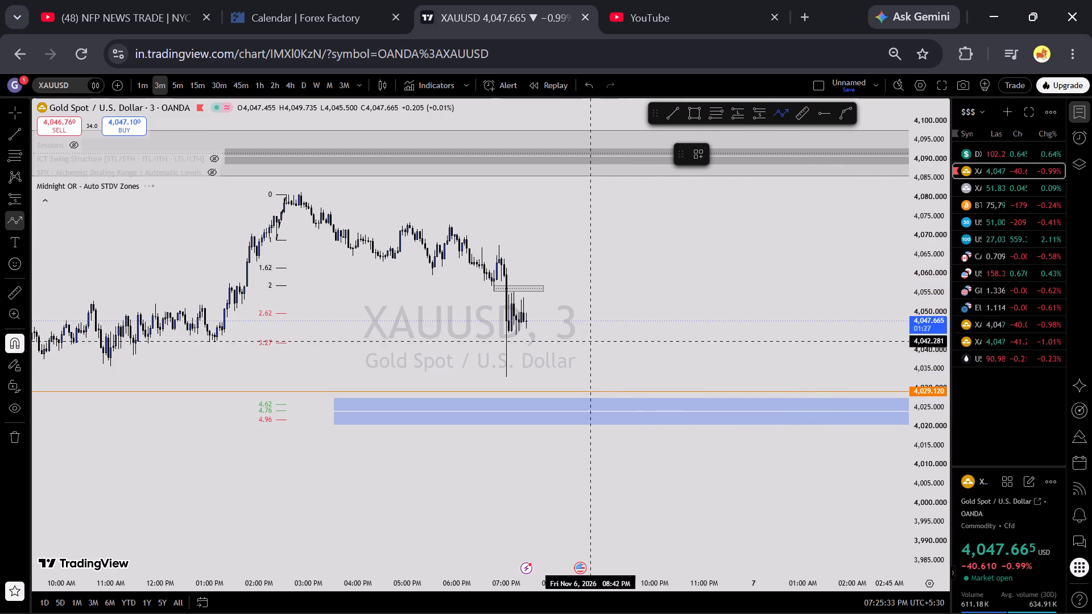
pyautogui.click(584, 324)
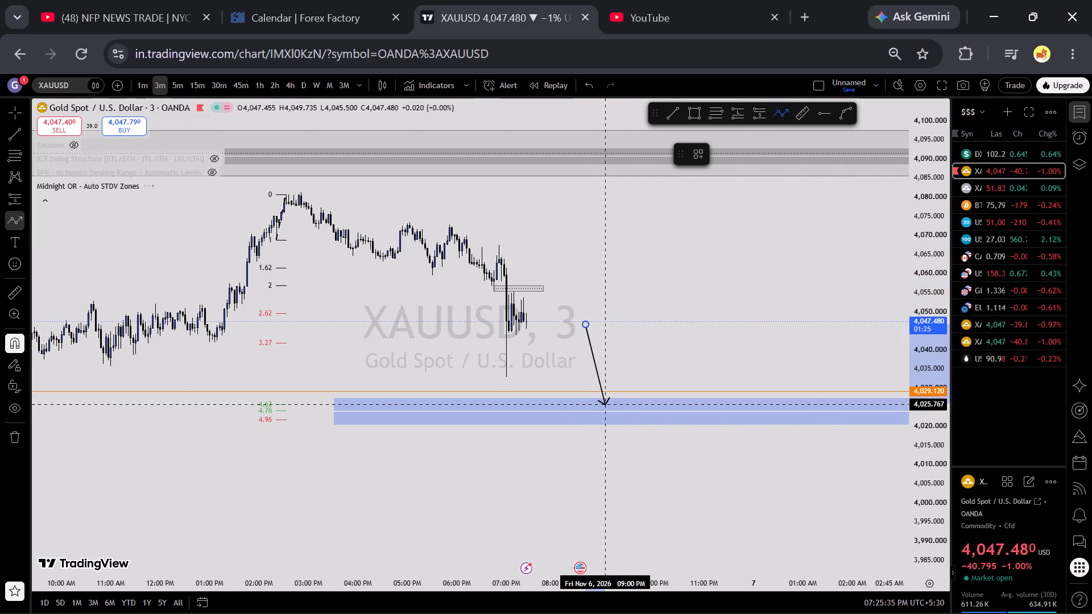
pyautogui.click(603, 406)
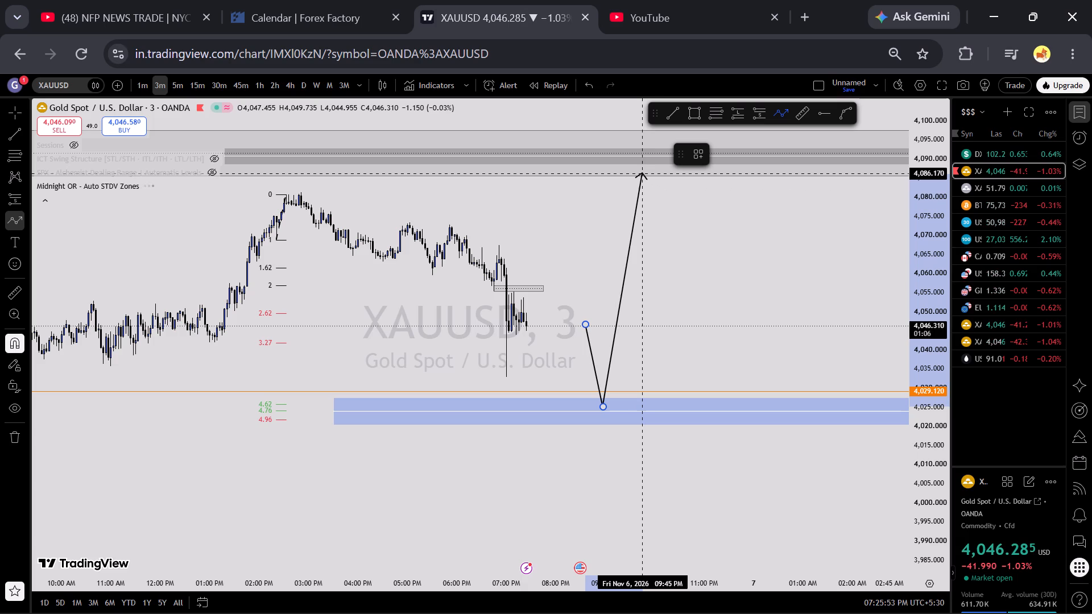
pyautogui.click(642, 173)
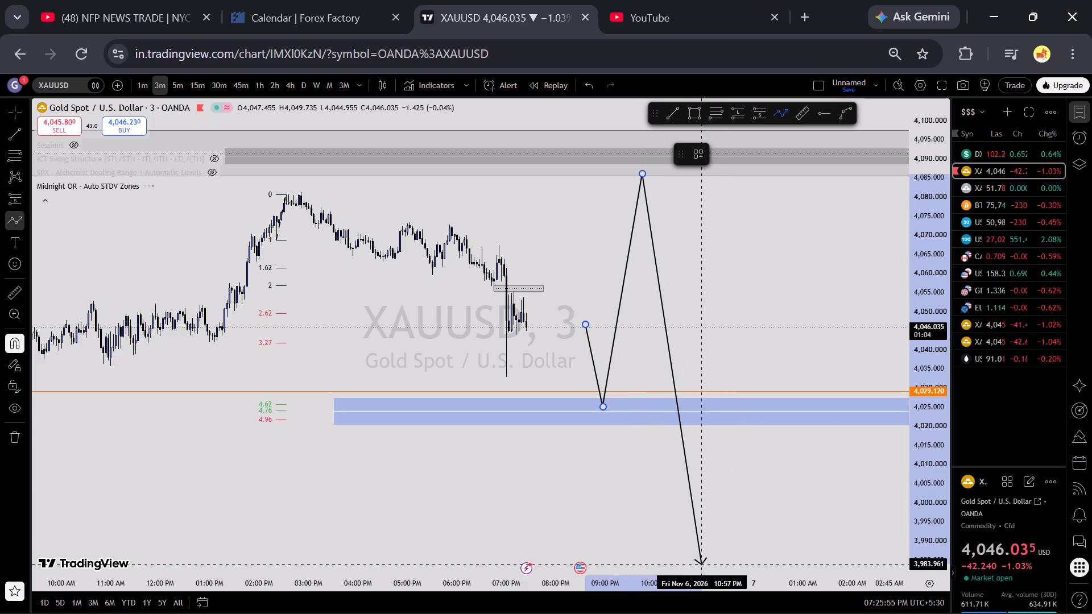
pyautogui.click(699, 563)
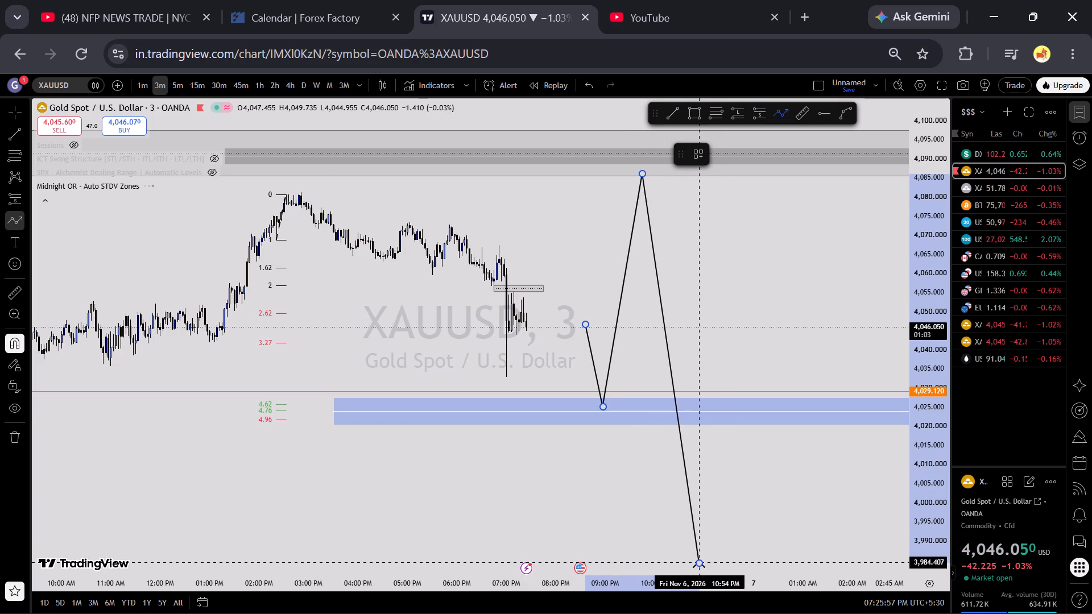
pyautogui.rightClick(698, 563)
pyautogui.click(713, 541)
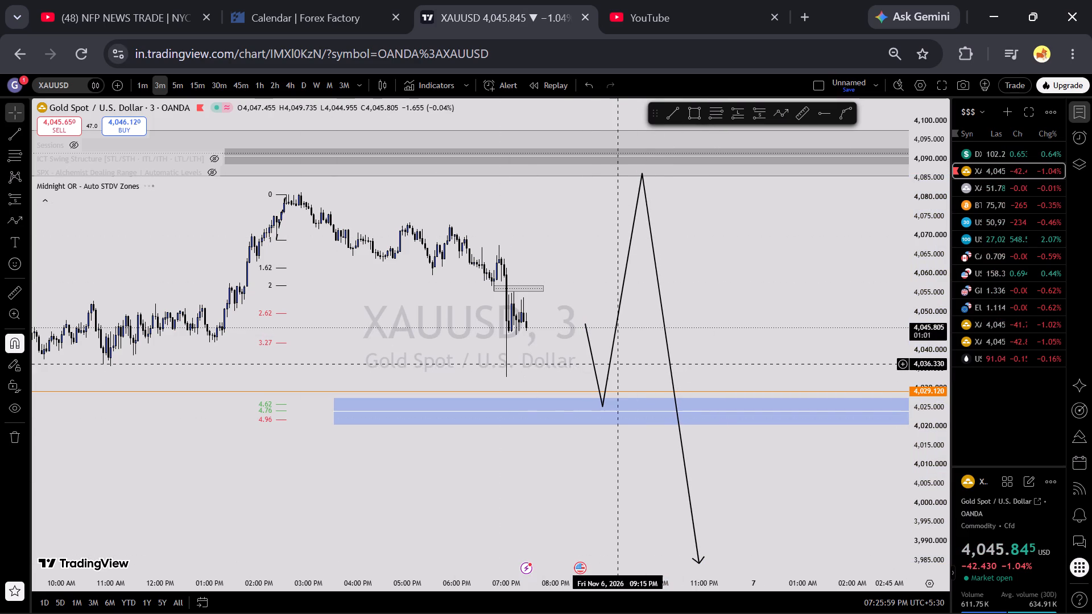
# On the 15-minute chart, delete the wider projection path ending in the lower blue zone on November 10.
pyautogui.click(200, 85)
pyautogui.scroll(1, 557, 269)
pyautogui.moveTo(784, 292); pyautogui.dragTo(449, 302)
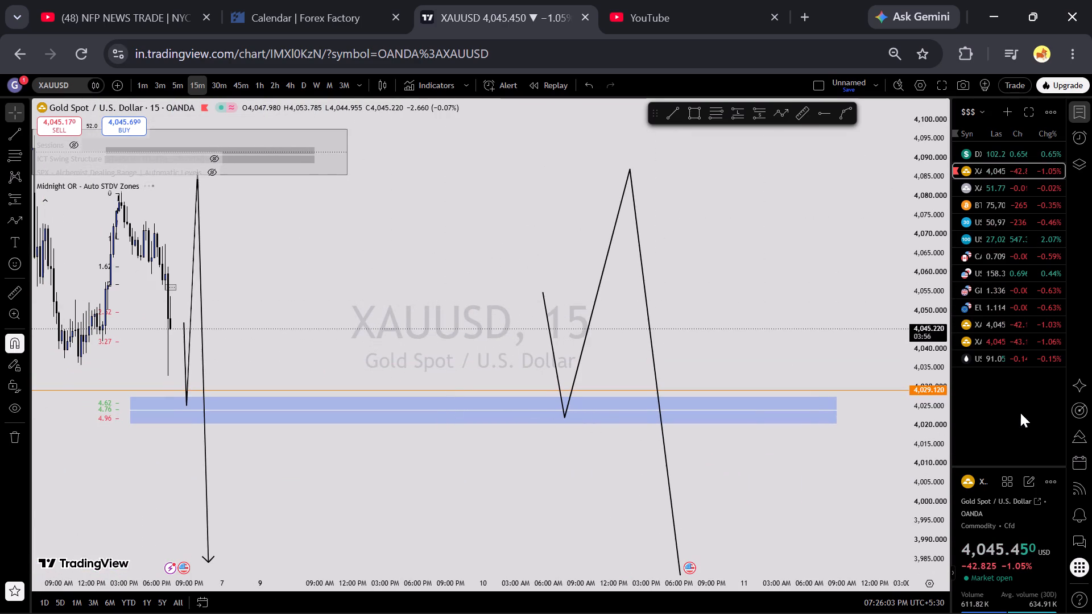
pyautogui.scroll(-16, 959, 424)
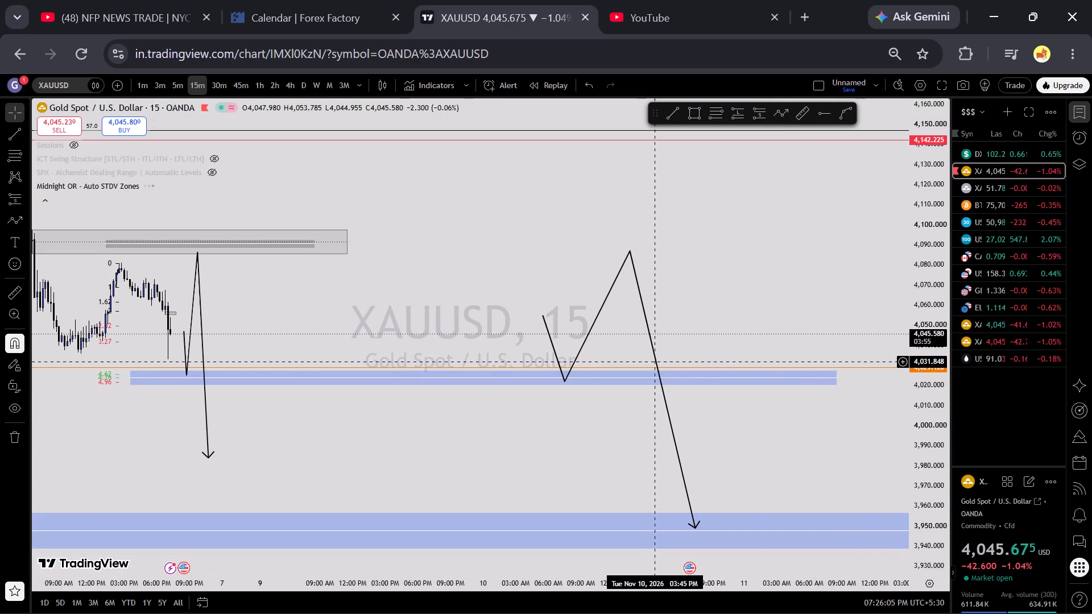
pyautogui.click(655, 358)
pyautogui.click(853, 152)
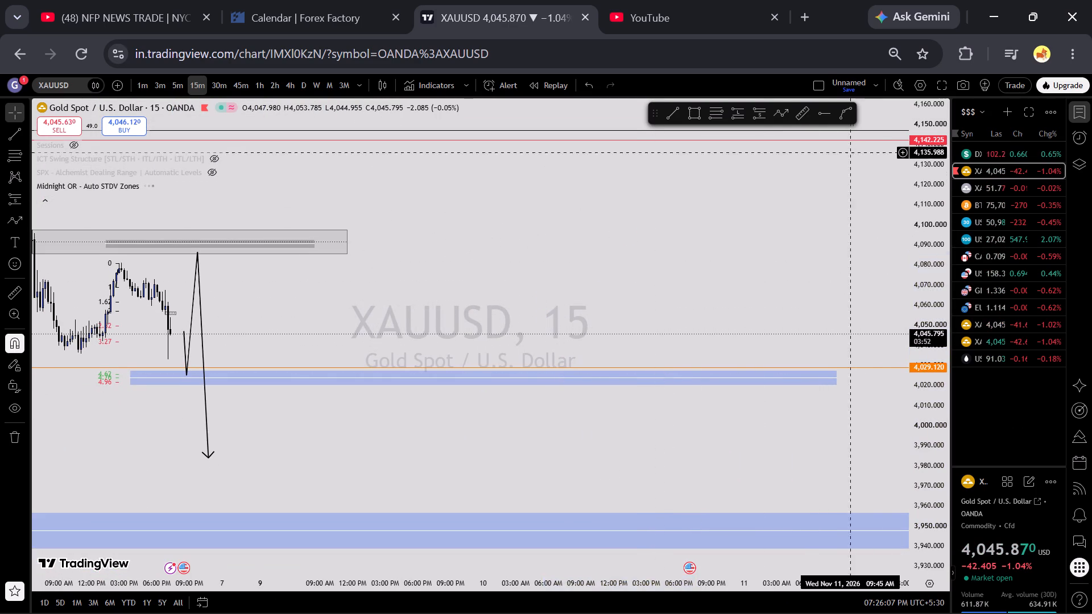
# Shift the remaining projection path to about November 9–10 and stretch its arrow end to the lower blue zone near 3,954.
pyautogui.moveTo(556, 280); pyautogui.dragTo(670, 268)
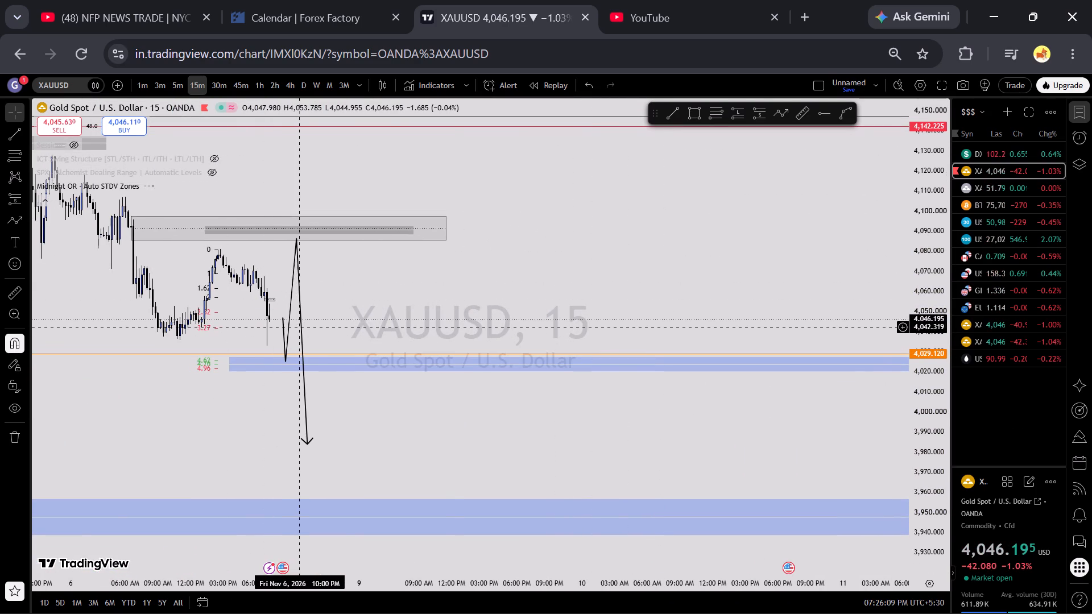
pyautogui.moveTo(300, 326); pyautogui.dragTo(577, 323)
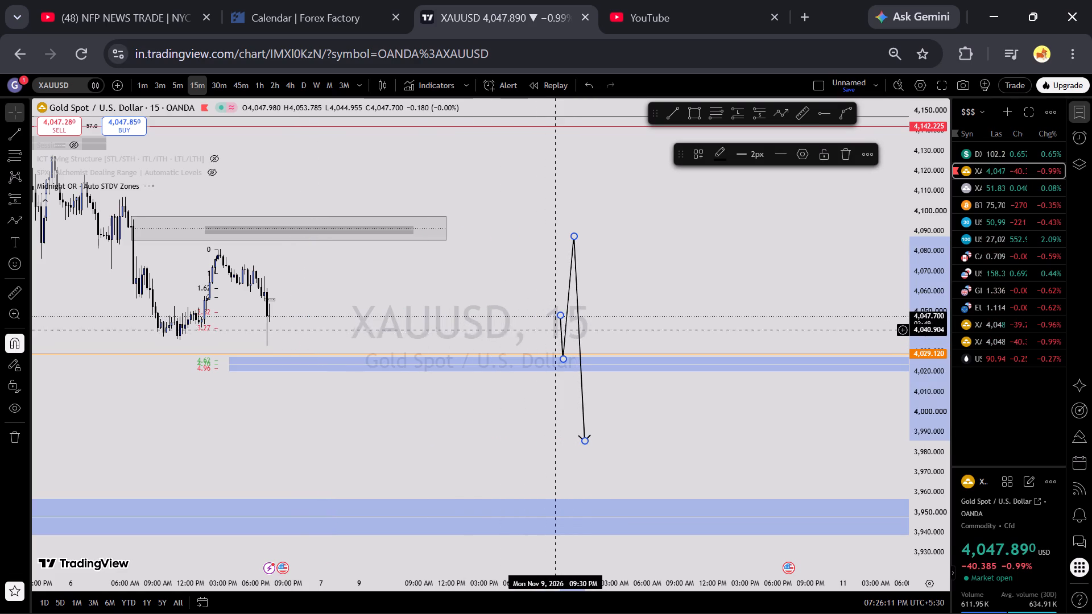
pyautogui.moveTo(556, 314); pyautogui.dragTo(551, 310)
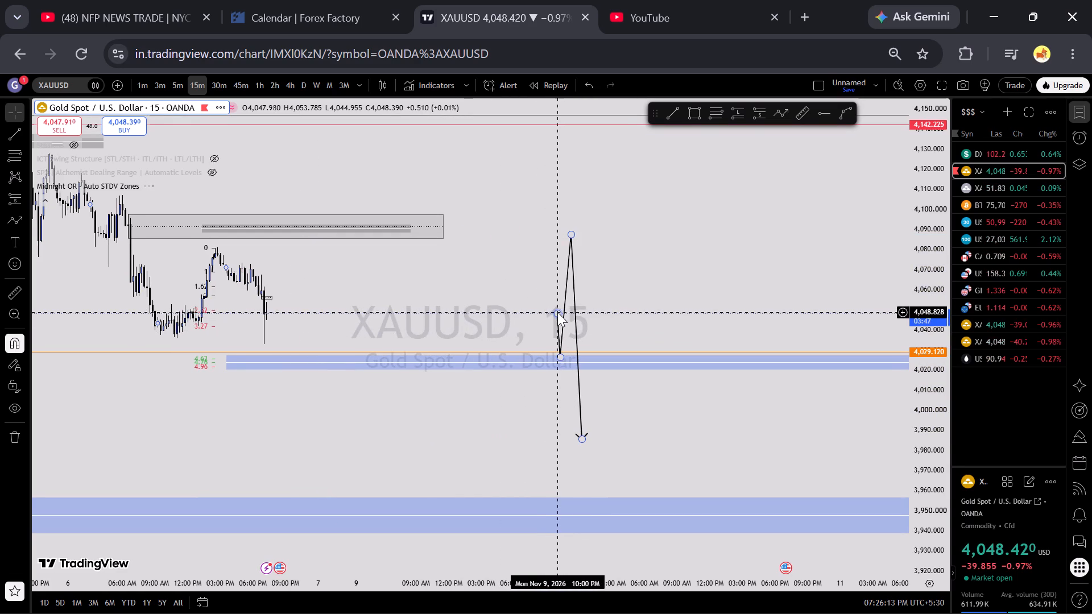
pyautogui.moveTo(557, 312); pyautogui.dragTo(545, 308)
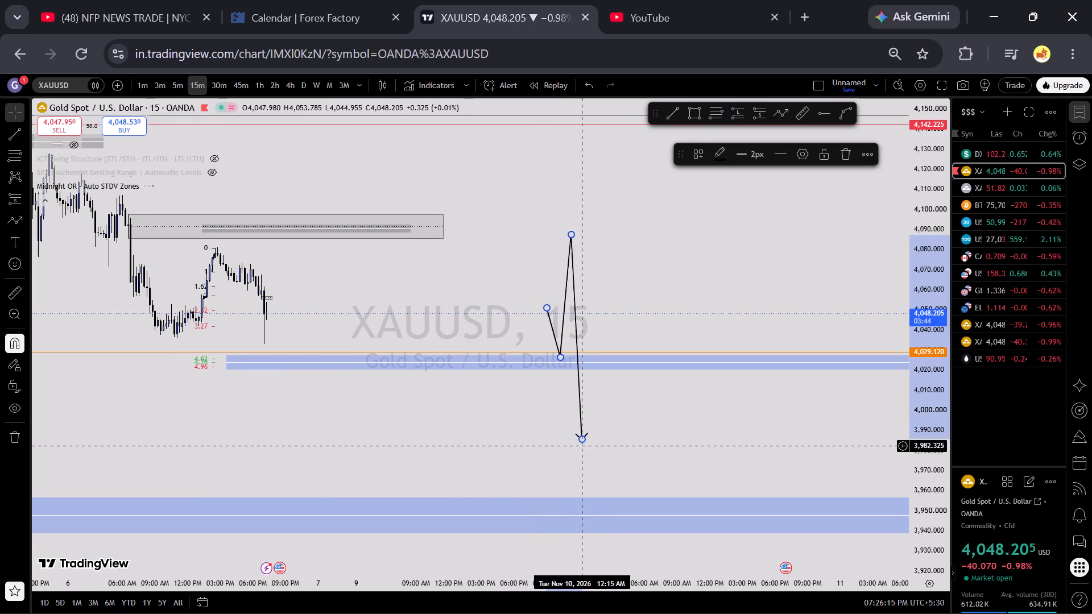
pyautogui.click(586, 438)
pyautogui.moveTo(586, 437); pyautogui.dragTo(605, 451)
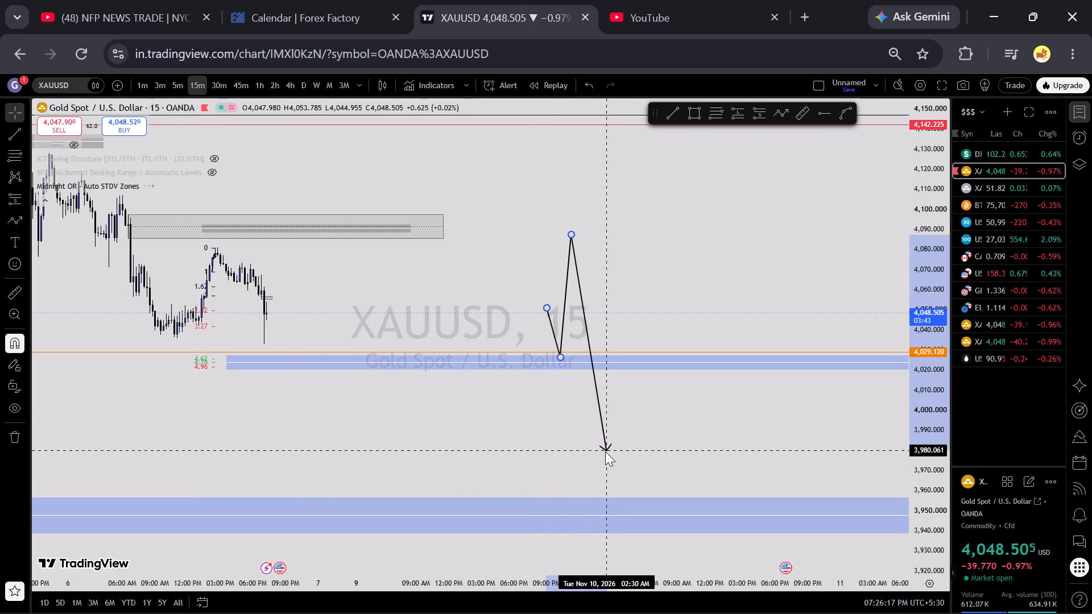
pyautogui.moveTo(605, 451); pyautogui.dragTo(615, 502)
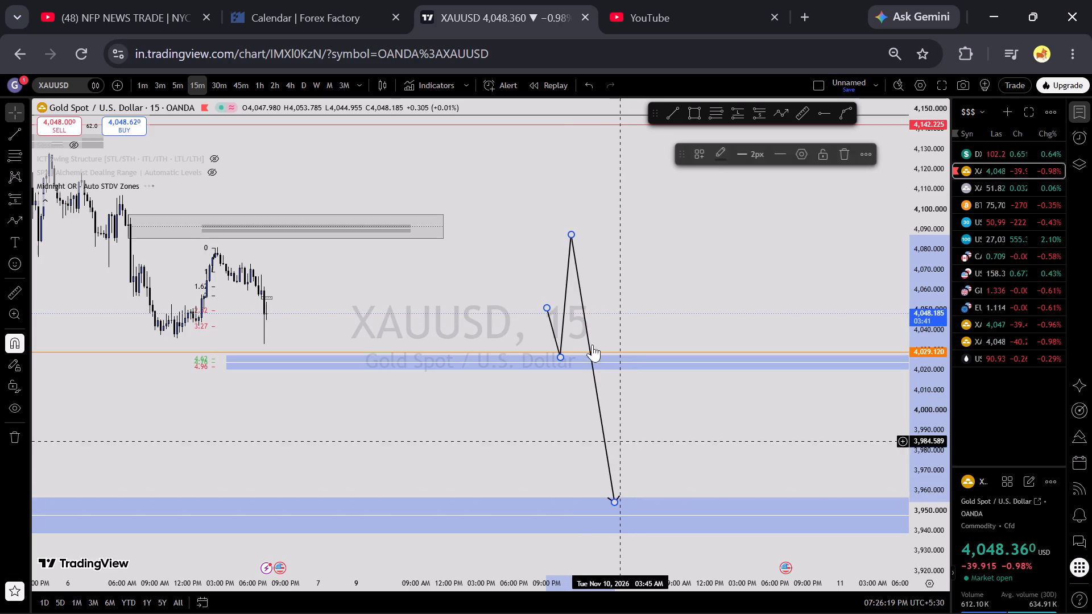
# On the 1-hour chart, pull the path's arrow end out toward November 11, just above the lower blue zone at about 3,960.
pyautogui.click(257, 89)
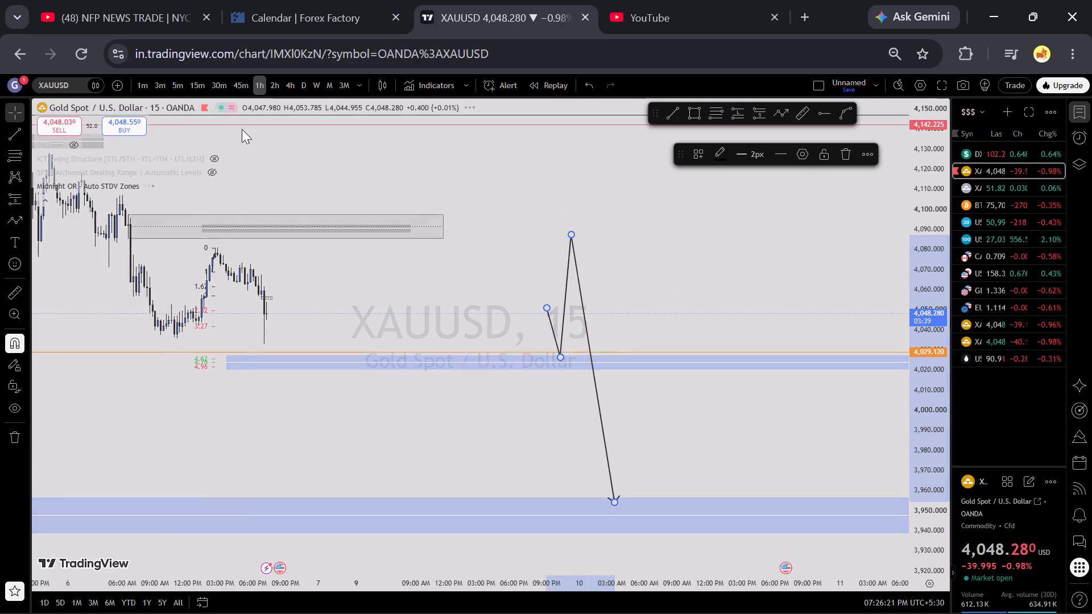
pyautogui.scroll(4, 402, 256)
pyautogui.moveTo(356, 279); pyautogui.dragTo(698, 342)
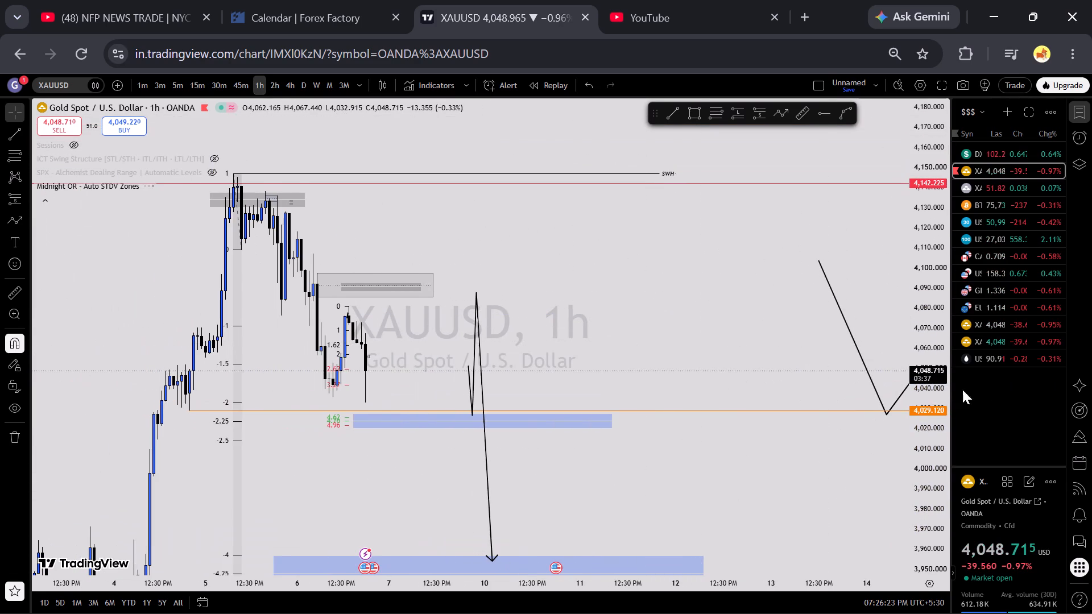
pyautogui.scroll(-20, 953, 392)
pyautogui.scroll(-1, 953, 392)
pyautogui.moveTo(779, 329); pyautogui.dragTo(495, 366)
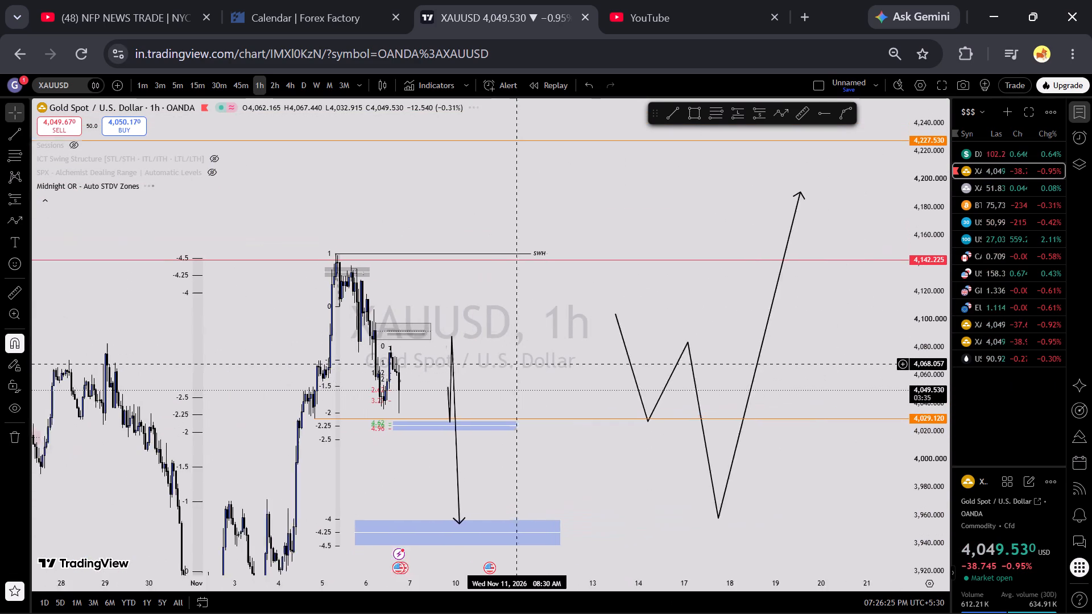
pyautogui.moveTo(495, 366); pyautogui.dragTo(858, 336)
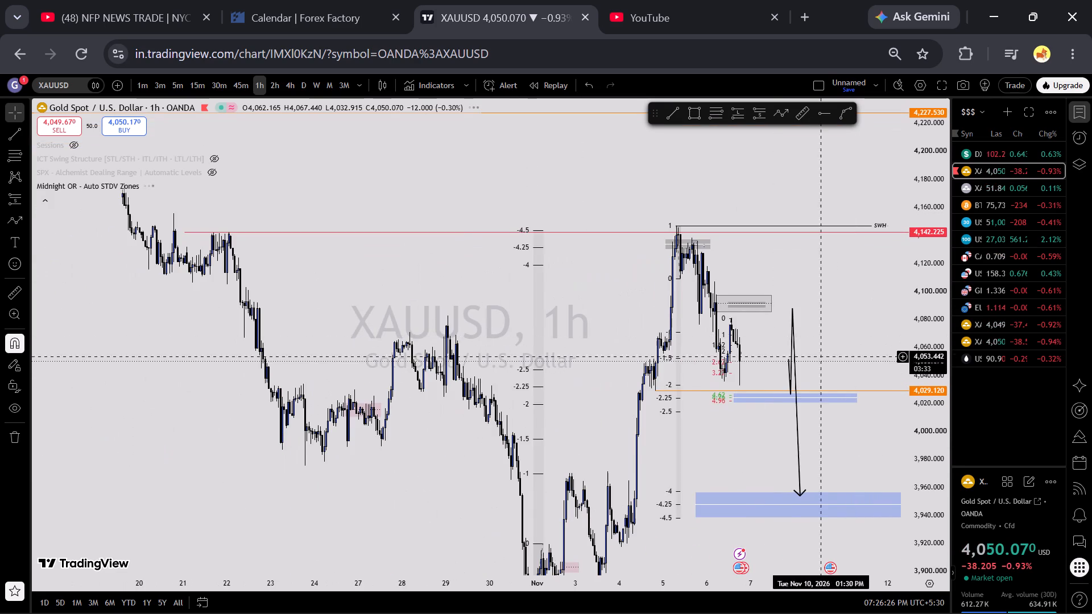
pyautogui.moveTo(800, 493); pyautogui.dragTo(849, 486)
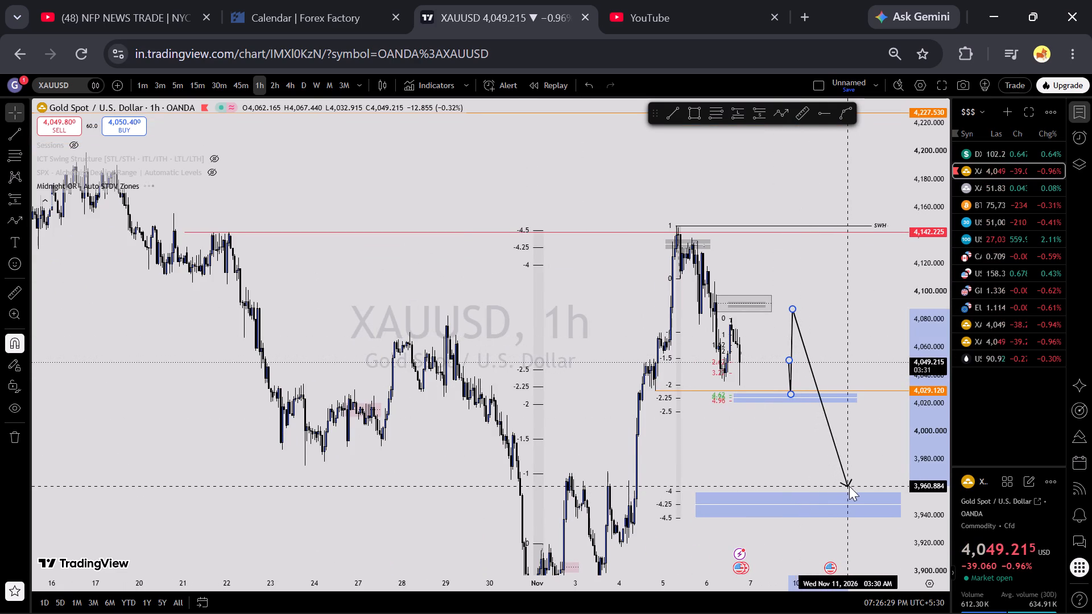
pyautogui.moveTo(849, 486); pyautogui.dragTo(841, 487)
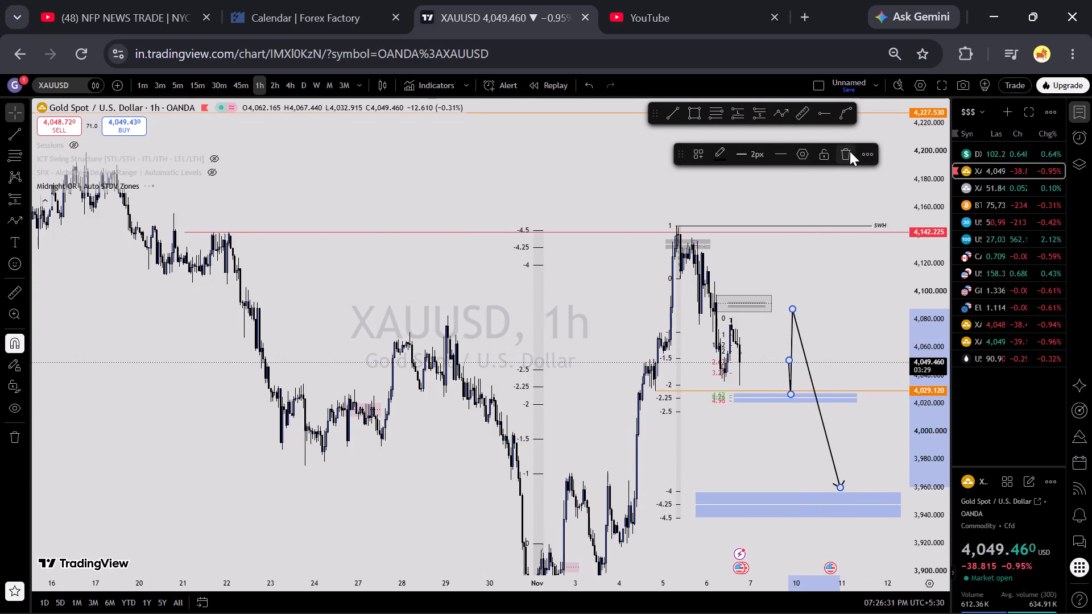
# Replace the path with one from about 4,049 to the 4,021 blue zone, up to 4,086, and down to the lower blue zone near 3,951.
pyautogui.click(849, 152)
pyautogui.click(783, 117)
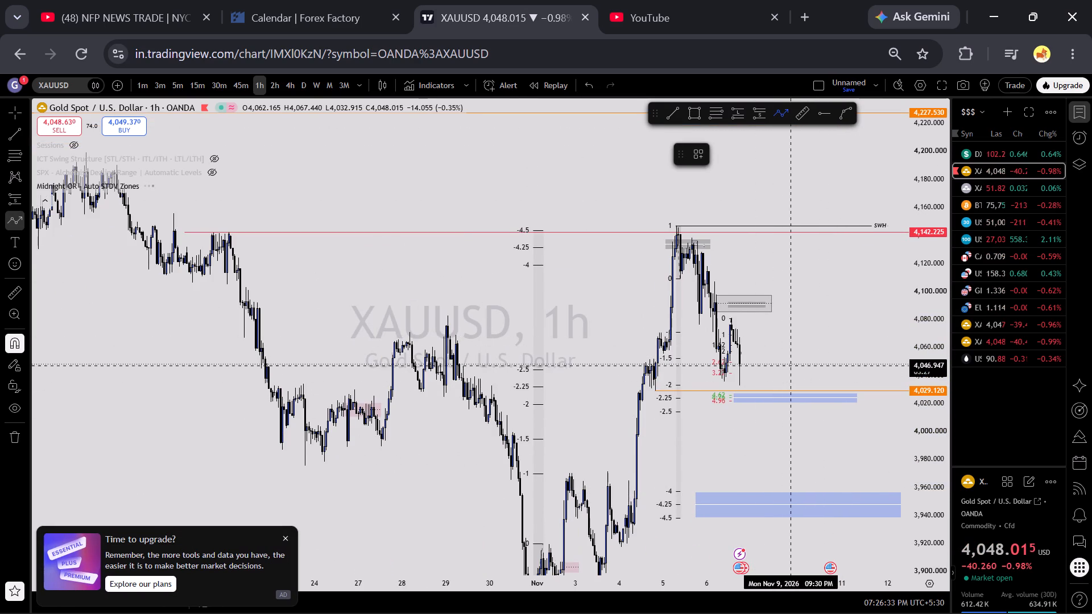
pyautogui.click(799, 361)
pyautogui.click(809, 402)
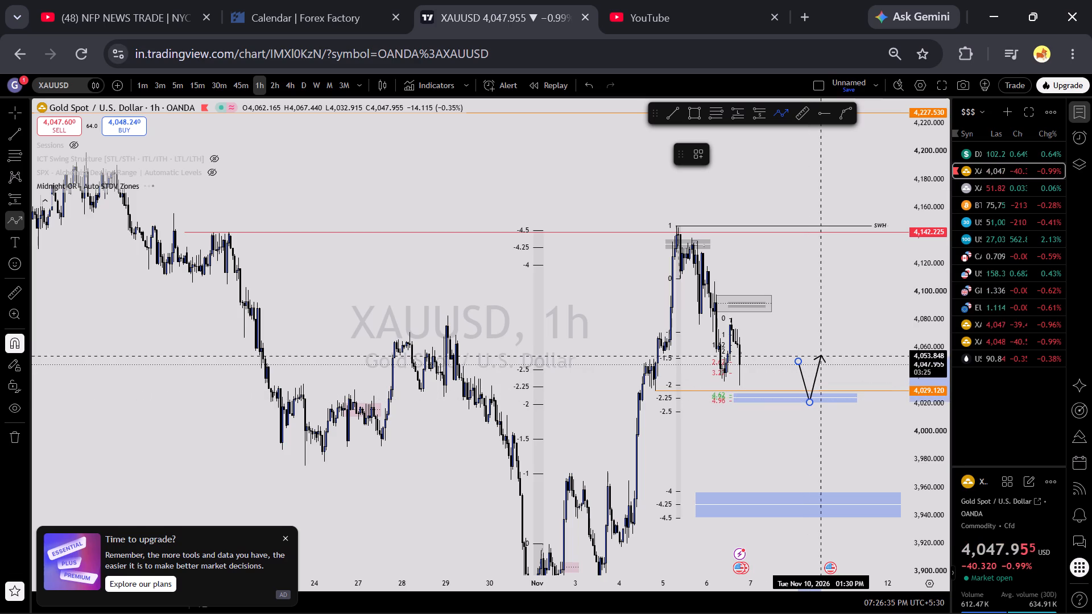
pyautogui.click(824, 310)
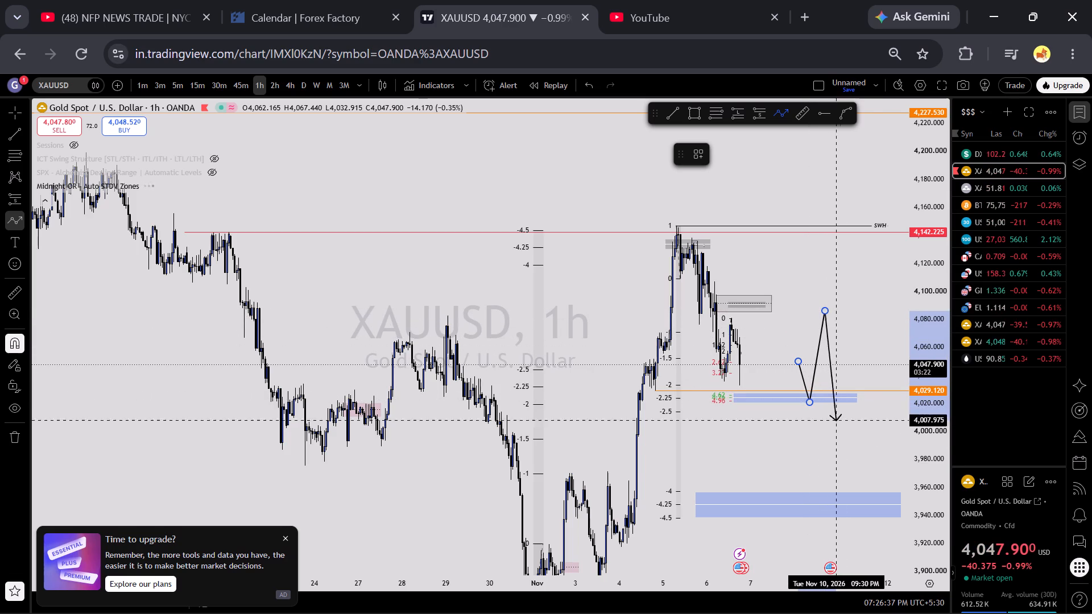
pyautogui.moveTo(861, 500); pyautogui.dragTo(861, 495)
pyautogui.rightClick(861, 492)
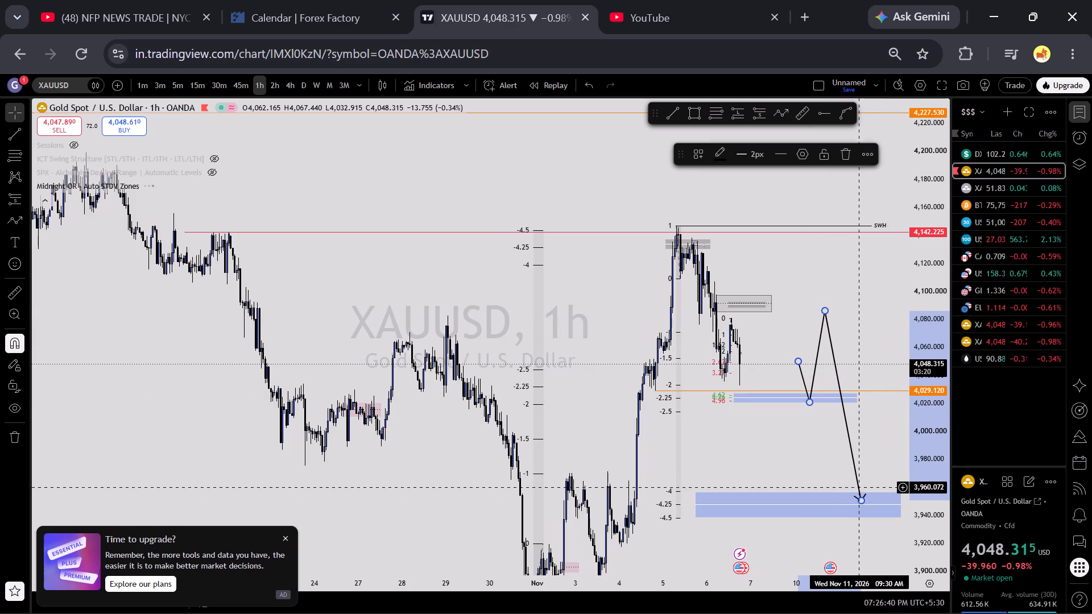
pyautogui.click(832, 457)
# Examine the 3-minute news reaction candles against the grey zones above and the blue zone below price.
pyautogui.click(167, 89)
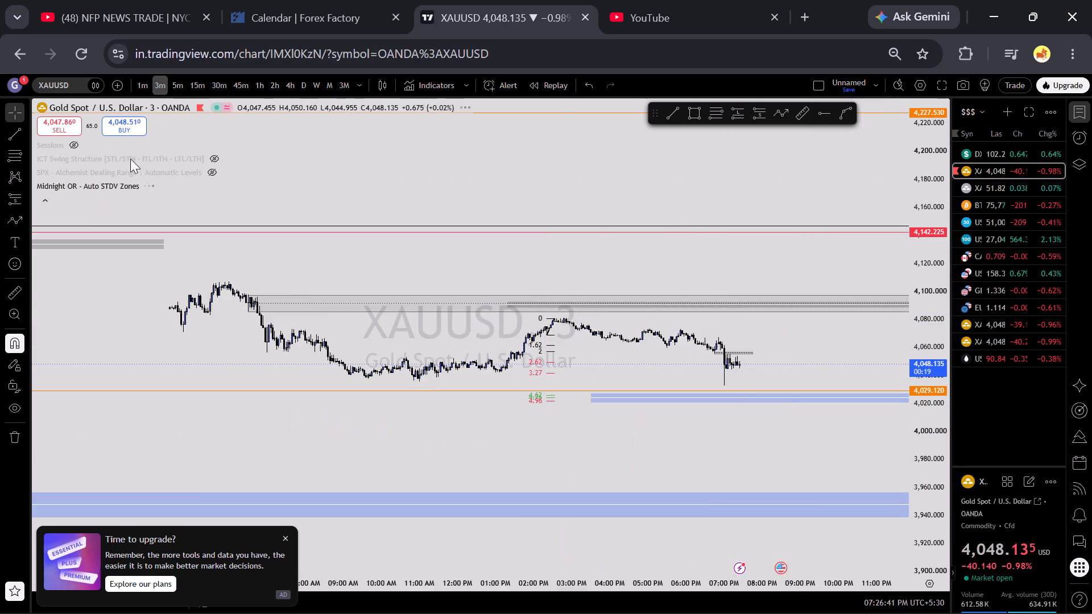
pyautogui.scroll(-5, 606, 329)
pyautogui.scroll(15, 940, 460)
pyautogui.moveTo(819, 406); pyautogui.dragTo(784, 414)
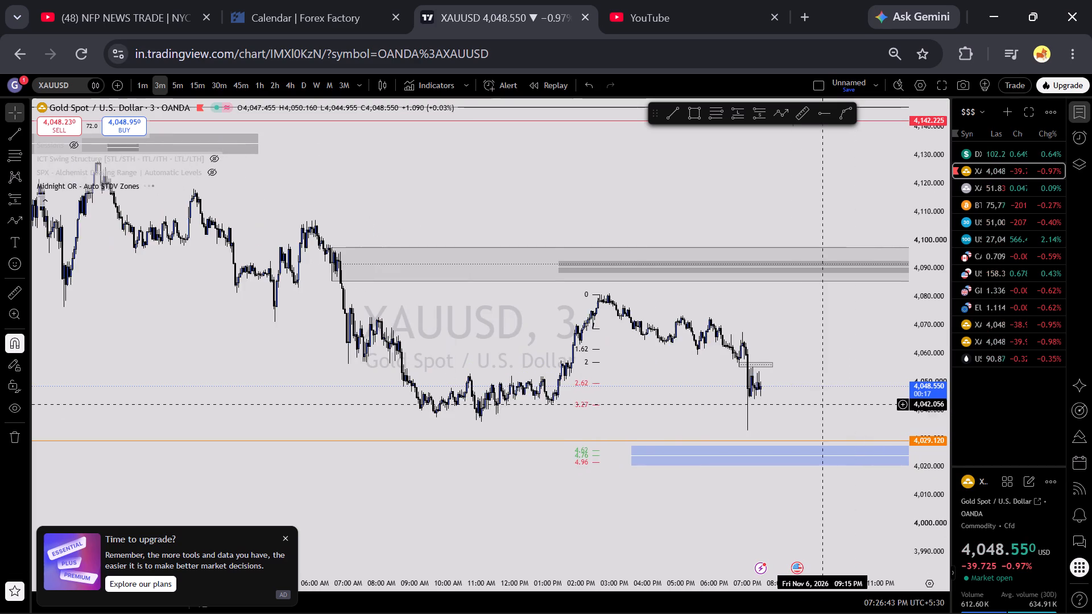
pyautogui.moveTo(784, 414); pyautogui.dragTo(668, 422)
pyautogui.scroll(4, 670, 429)
pyautogui.scroll(6, 889, 475)
pyautogui.scroll(-6, 696, 445)
pyautogui.scroll(2, 912, 462)
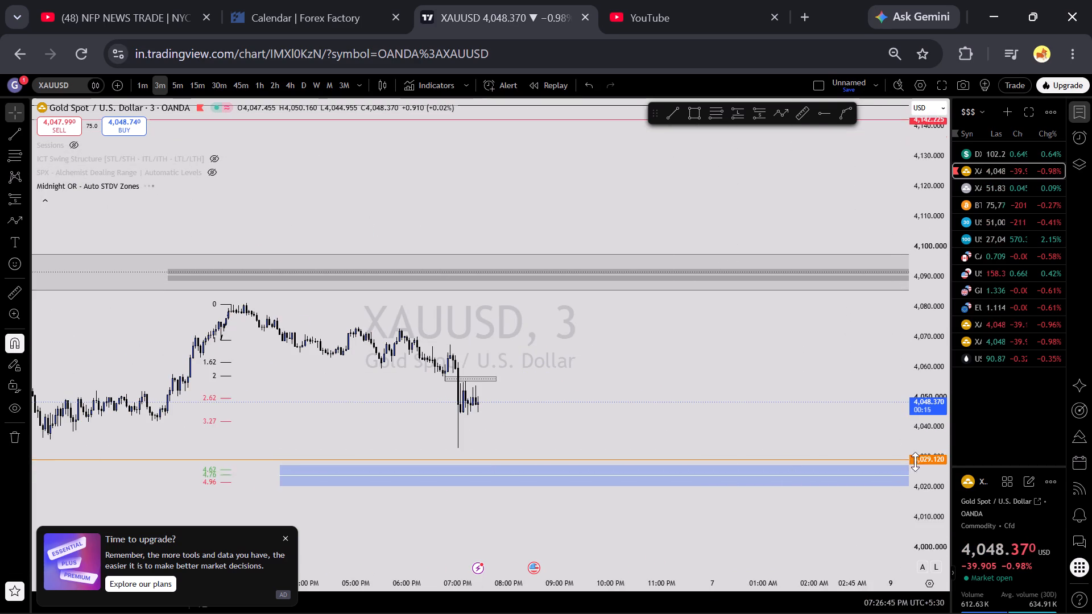
pyautogui.scroll(5, 915, 462)
pyautogui.scroll(4, 671, 466)
pyautogui.moveTo(567, 461); pyautogui.dragTo(817, 422)
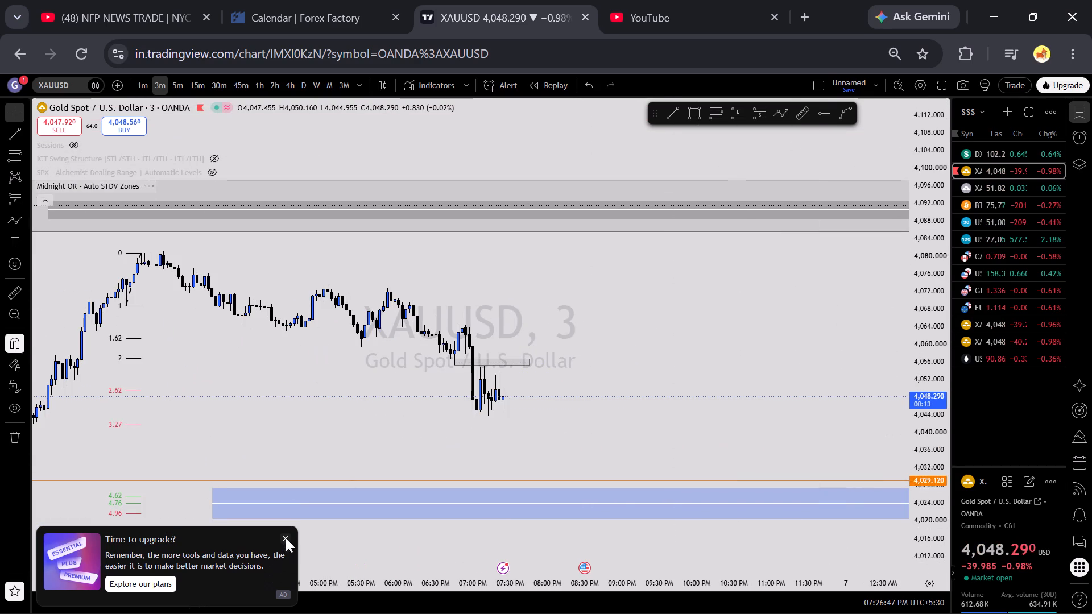
# Dismiss the upgrade offer covering the chart.
pyautogui.click(286, 538)
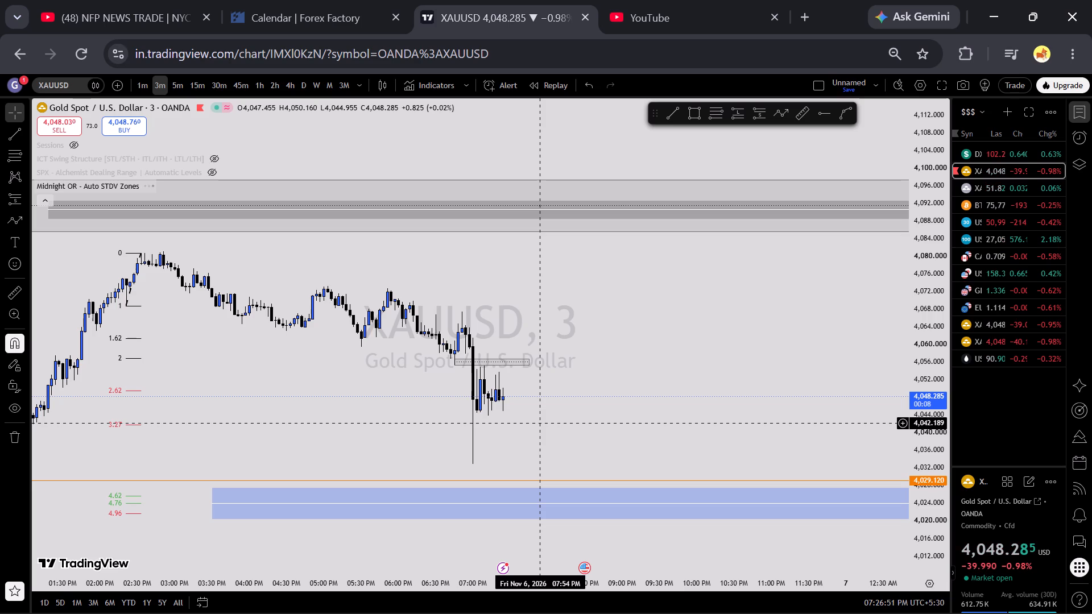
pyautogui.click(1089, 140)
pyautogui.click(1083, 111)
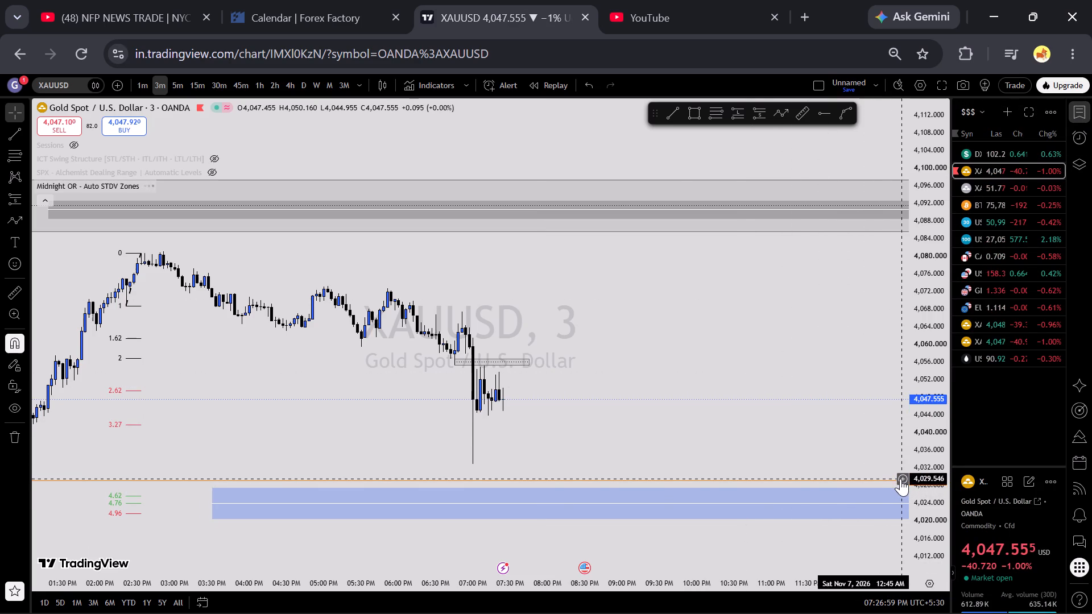
# Add a price alert on gold at about 4,029.5, just above the upper blue zone.
pyautogui.click(900, 479)
pyautogui.click(856, 484)
pyautogui.click(855, 488)
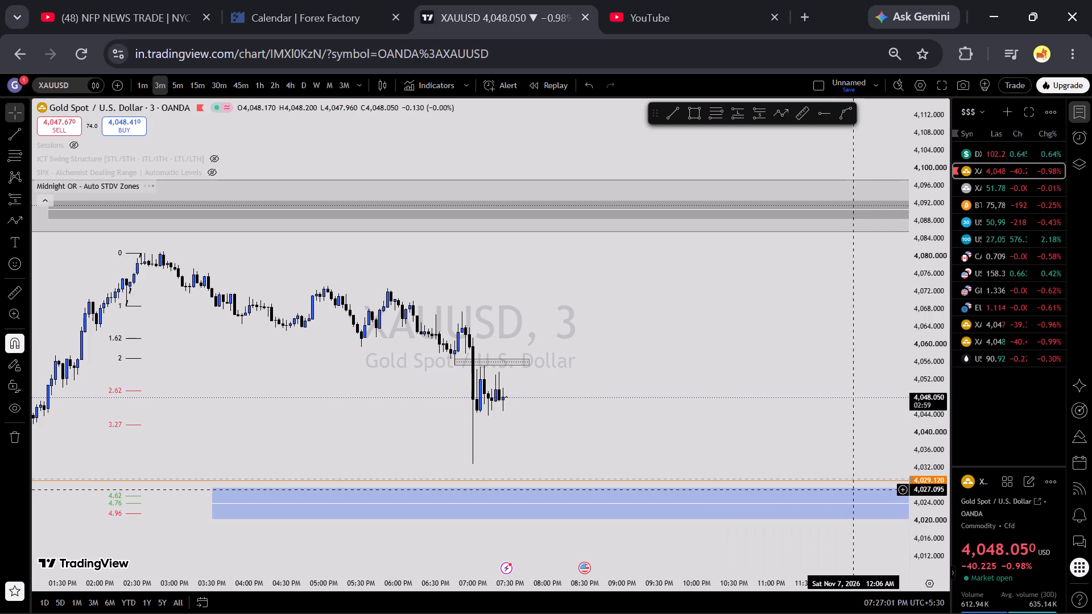
# Switch the gold chart to the 5-minute timeframe.
pyautogui.scroll(-14, 909, 395)
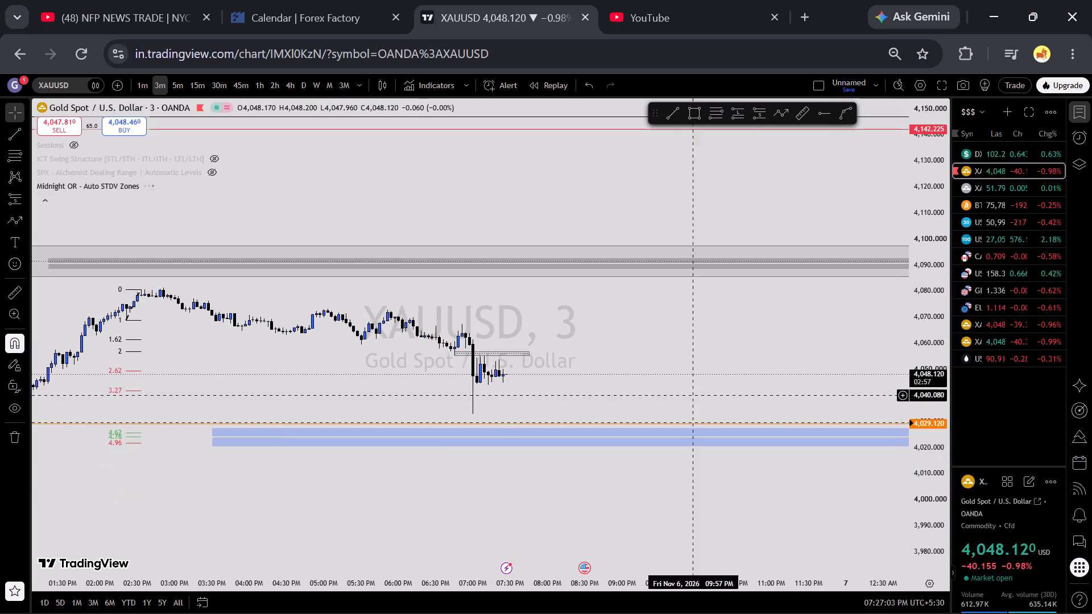
pyautogui.scroll(-2, 684, 404)
pyautogui.moveTo(751, 383); pyautogui.dragTo(710, 392)
pyautogui.scroll(1, 922, 419)
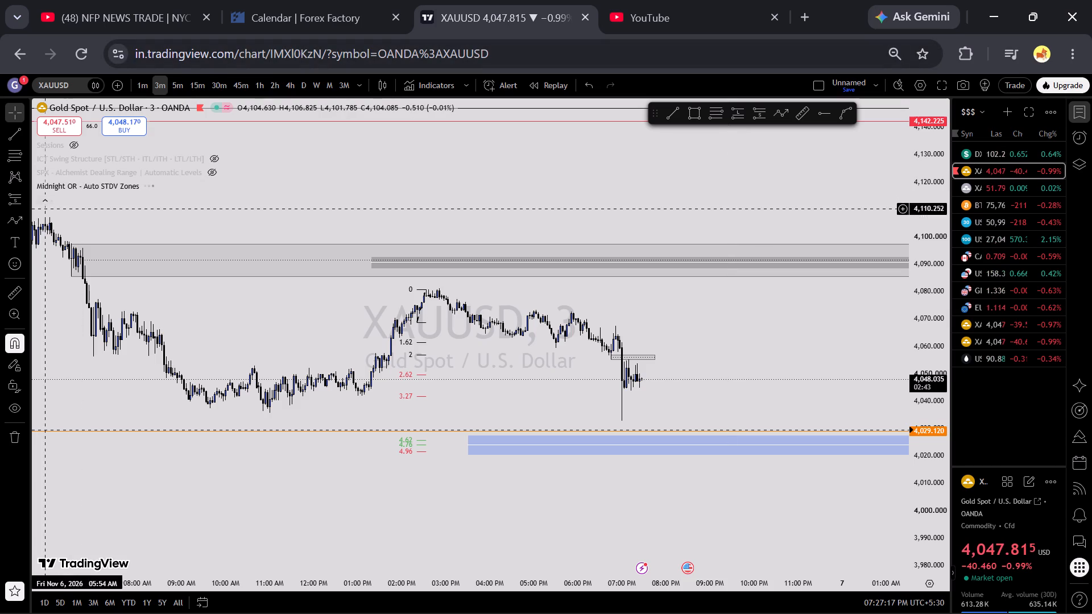
pyautogui.click(143, 186)
pyautogui.click(143, 185)
pyautogui.click(174, 78)
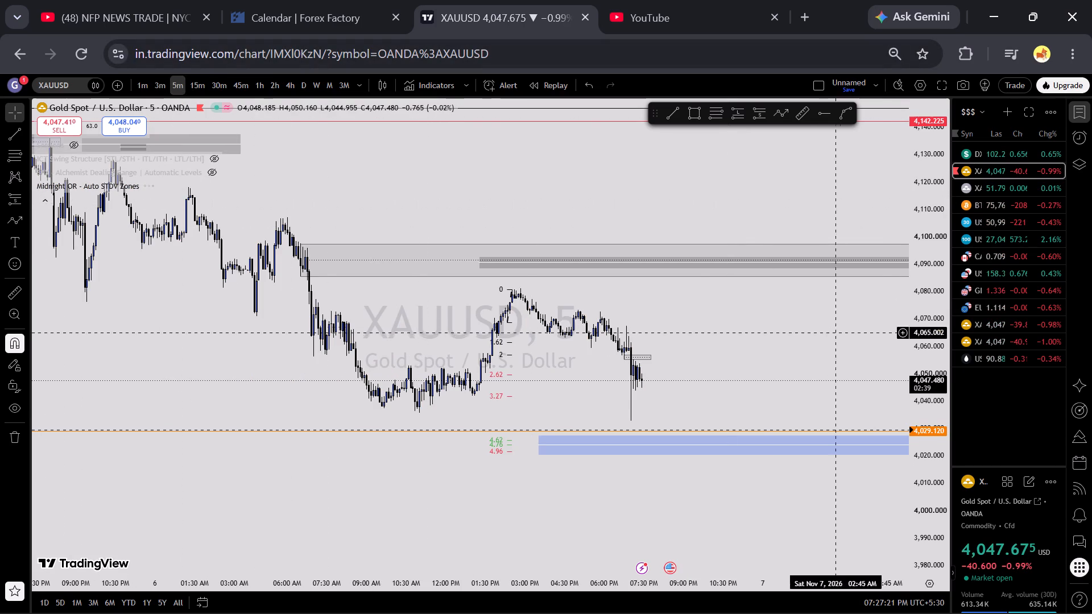
pyautogui.scroll(-7, 945, 304)
pyautogui.scroll(-7, 810, 255)
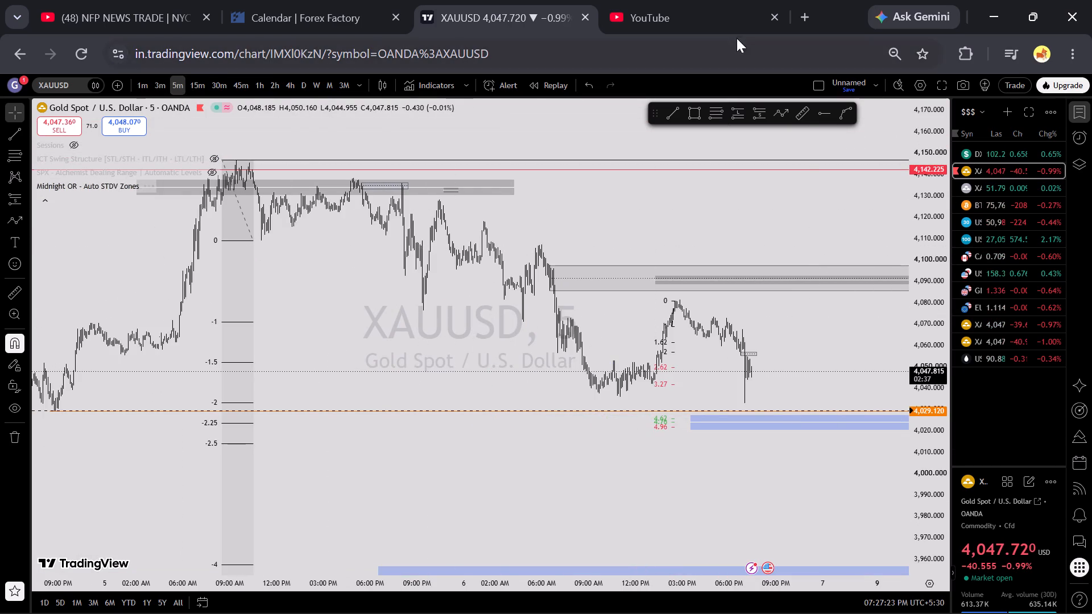
# Close both YouTube tabs, leaving the Forex Factory calendar and gold chart tabs open.
pyautogui.click(778, 15)
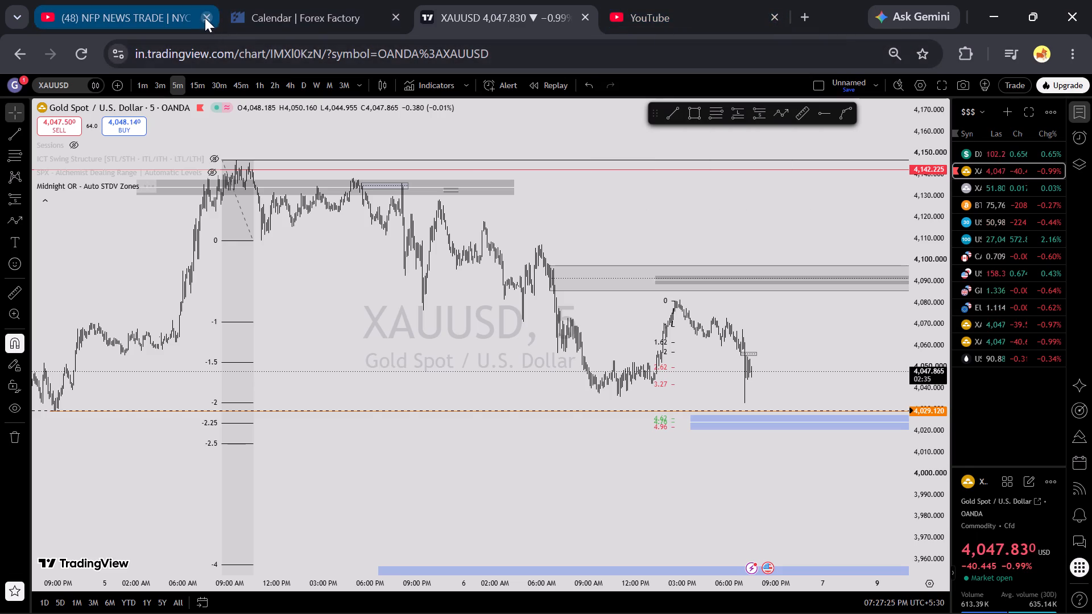
pyautogui.click(204, 18)
pyautogui.click(220, 14)
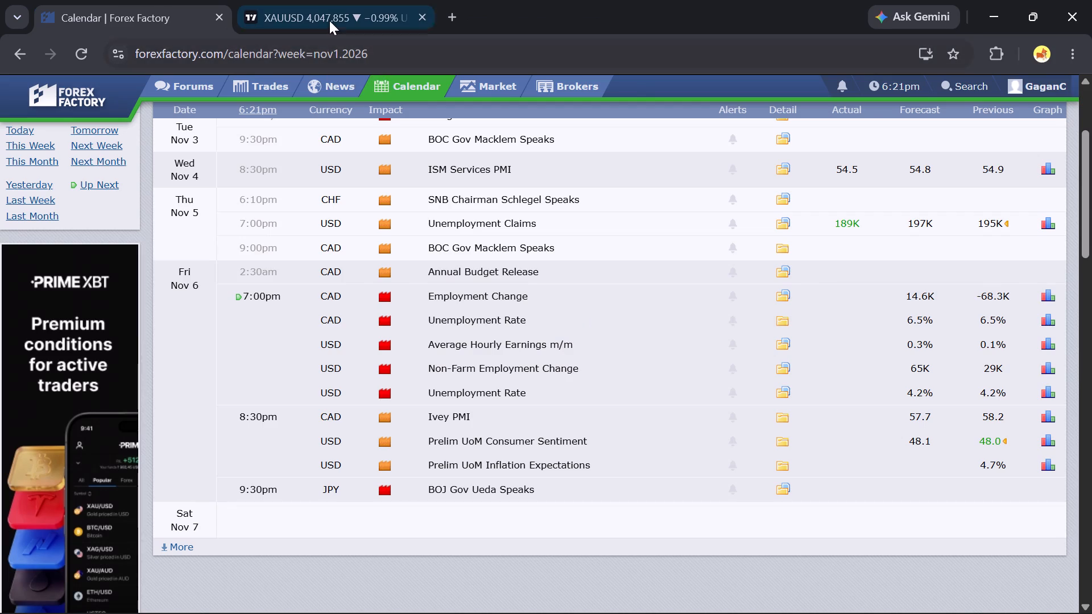
# Return to the Forex Factory calendar and reload it for the latest released figures.
pyautogui.click(329, 20)
pyautogui.click(132, 33)
pyautogui.click(149, 19)
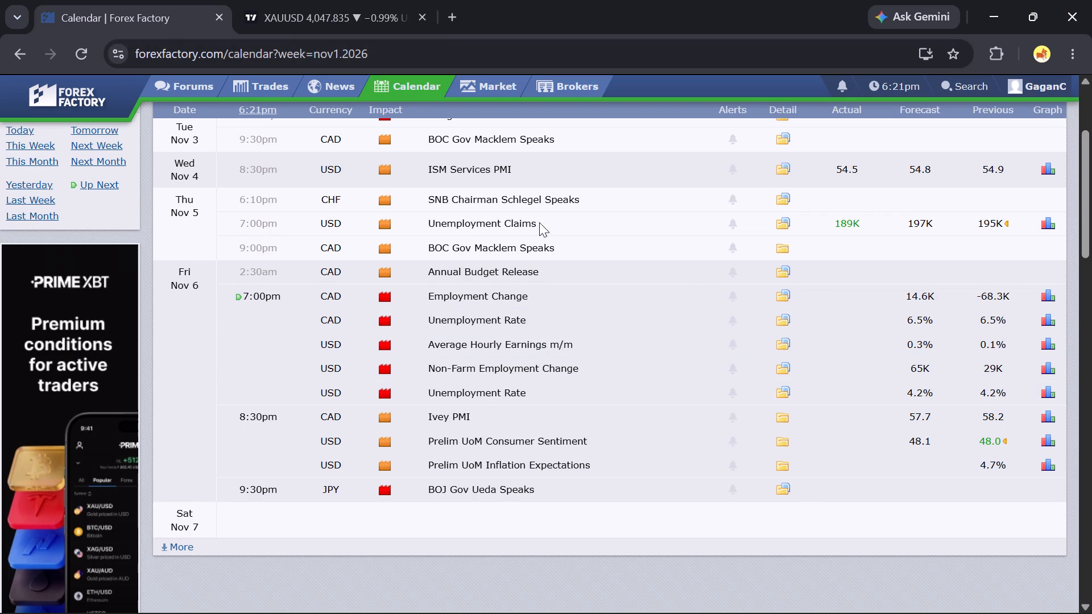
pyautogui.click(73, 60)
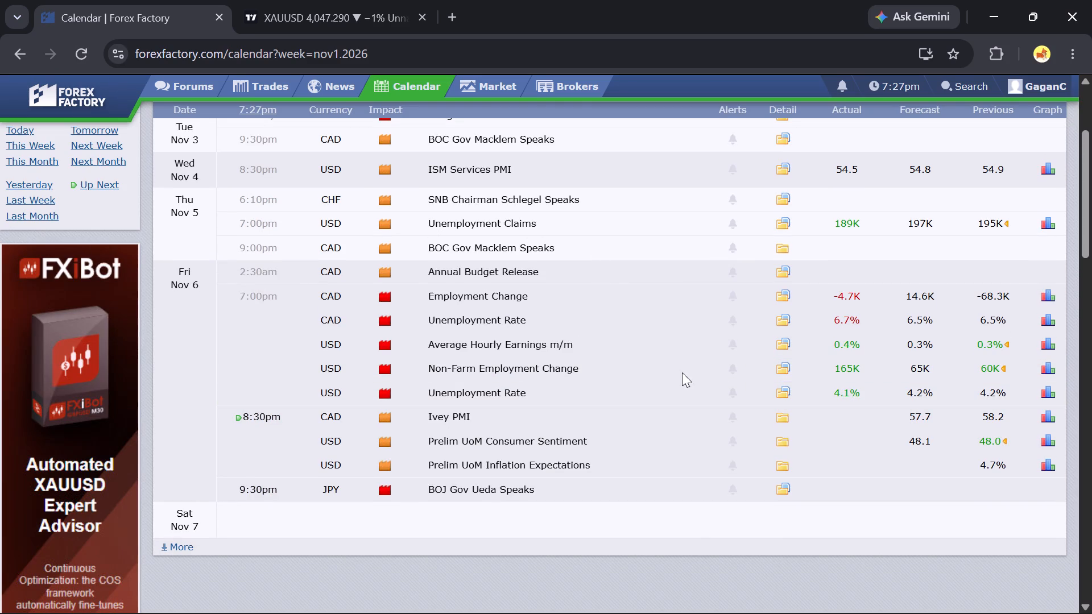
pyautogui.click(781, 375)
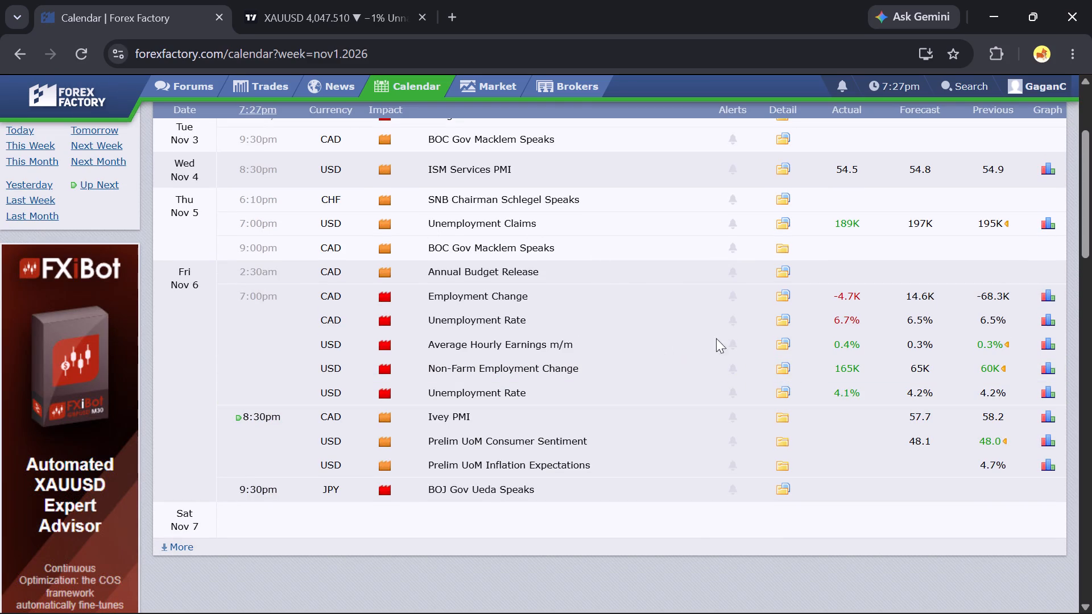
# Subscribe to alerts for US Average Hourly Earnings m/m with the 2-hour warning enabled, dismissing the browser notification request.
pyautogui.click(726, 346)
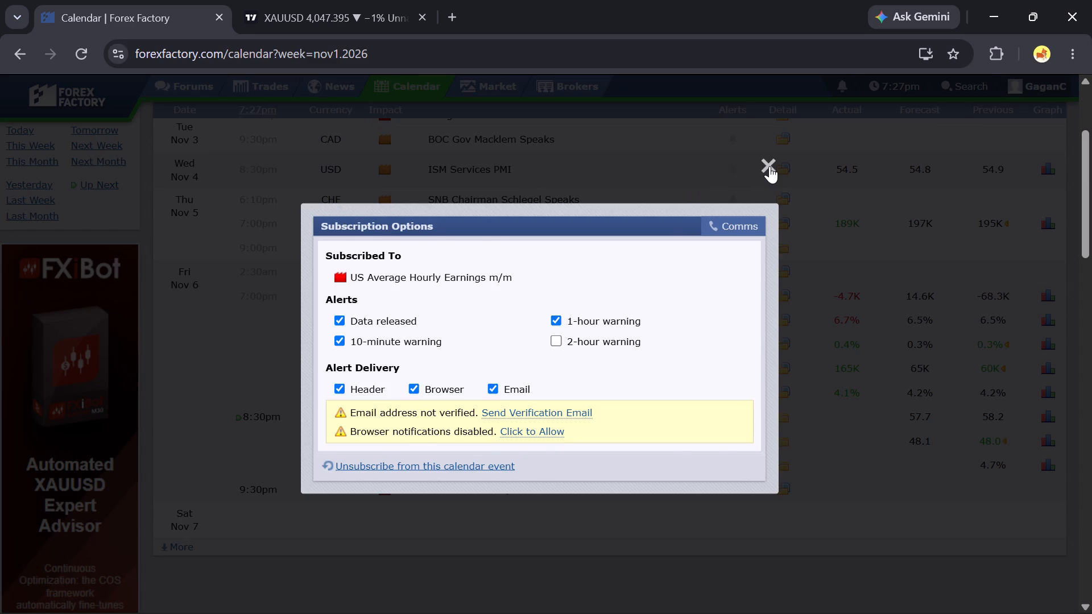
pyautogui.click(770, 166)
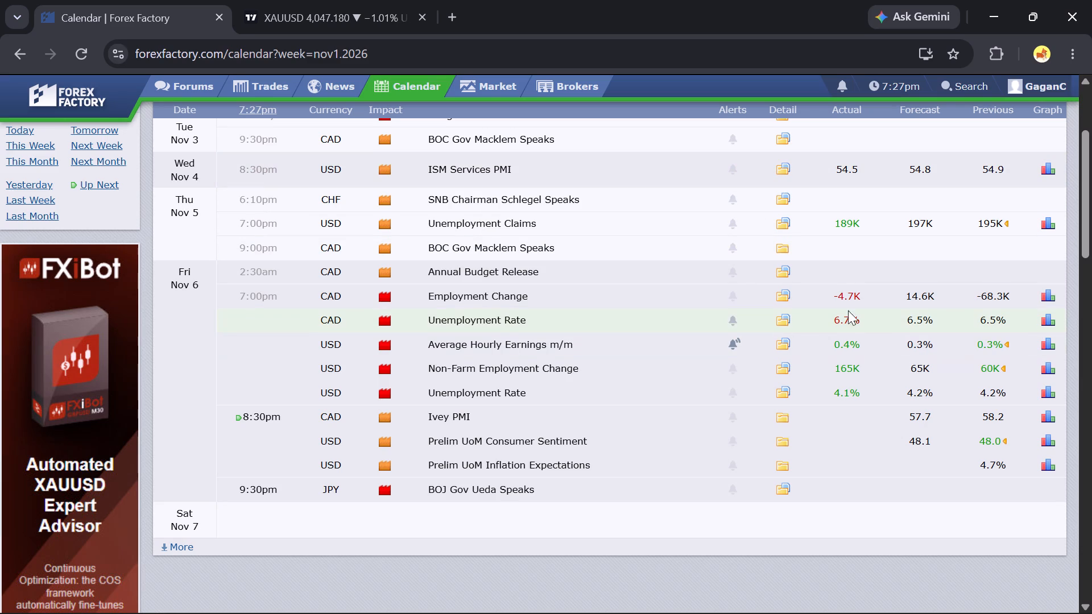
pyautogui.click(731, 341)
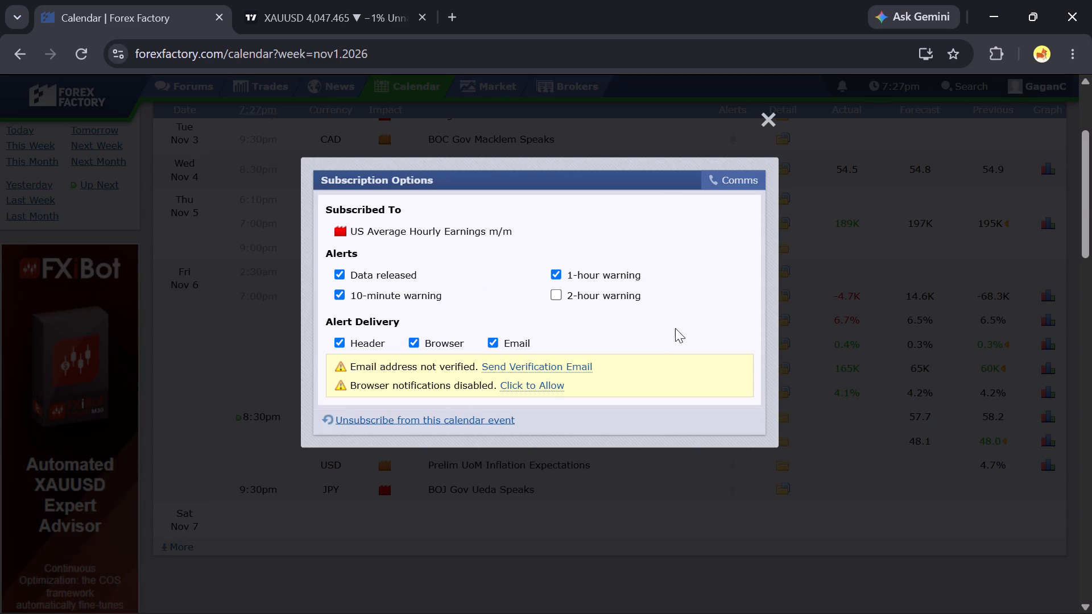
pyautogui.click(557, 298)
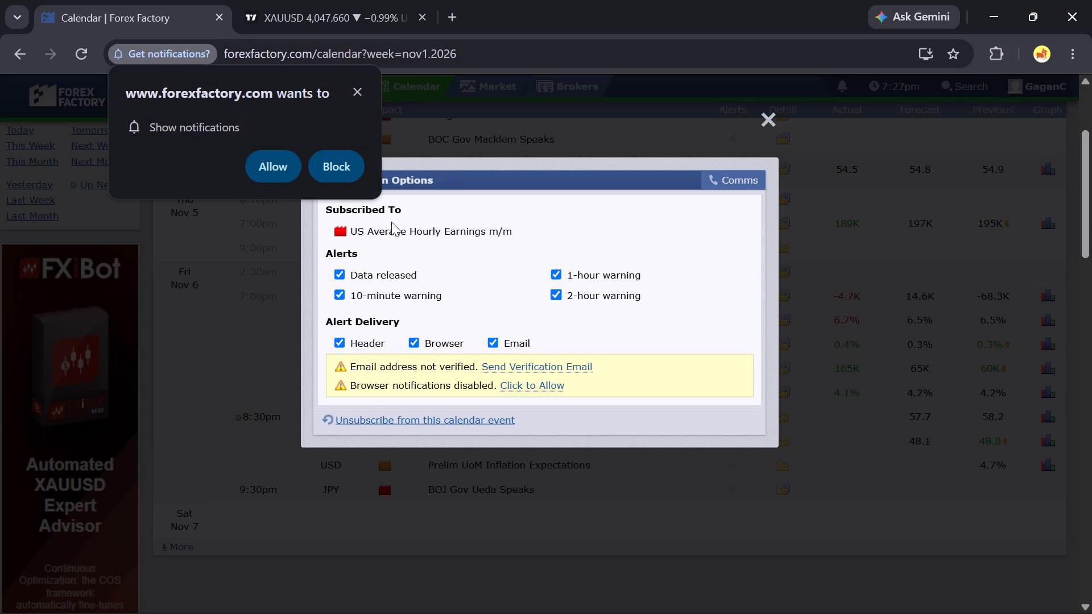
pyautogui.click(353, 91)
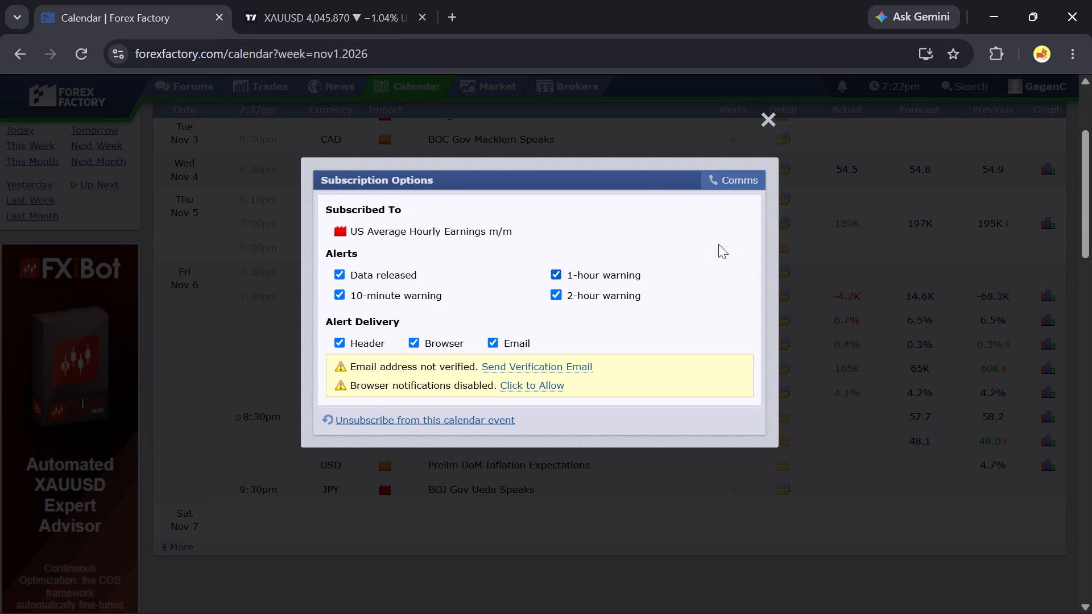
pyautogui.click(767, 125)
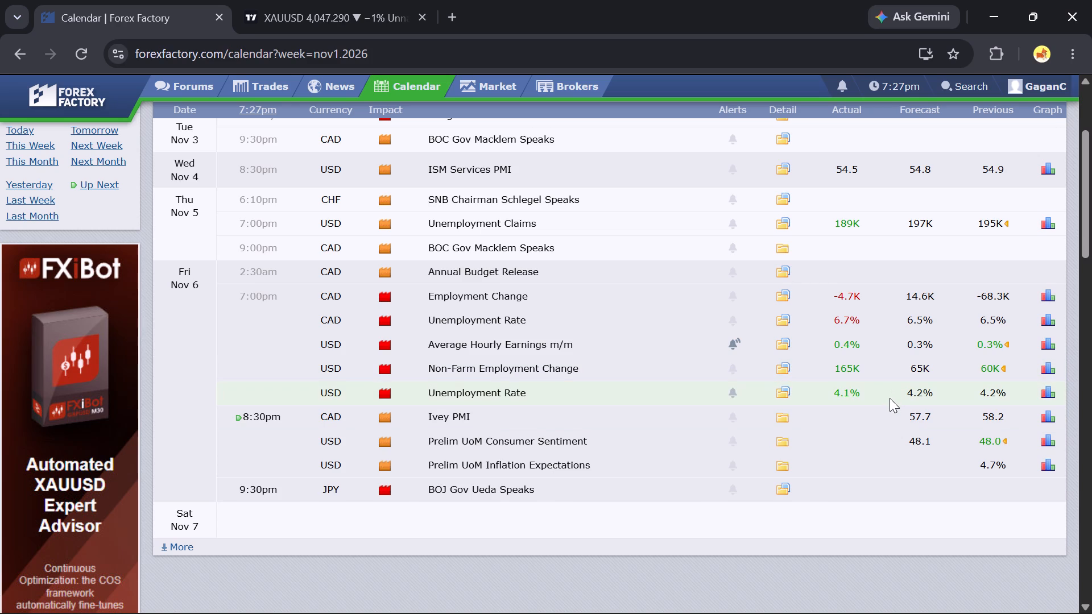
# Go back to the TradingView gold chart and examine the 5-minute candles against the grey zones above and the blue zone below.
pyautogui.click(276, 26)
pyautogui.scroll(3, 805, 311)
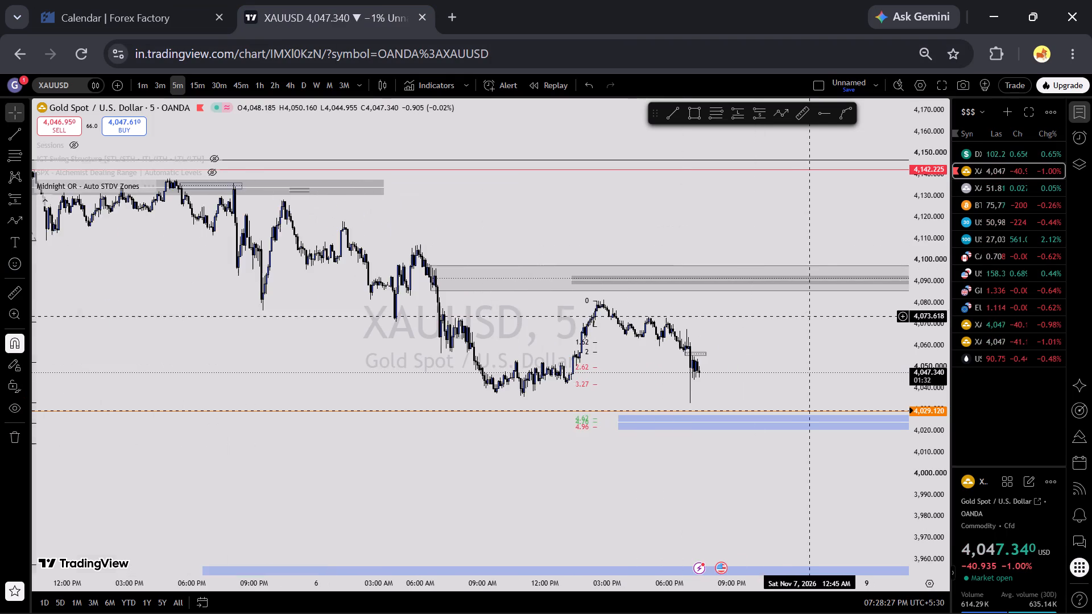
pyautogui.scroll(13, 886, 380)
pyautogui.scroll(4, 669, 362)
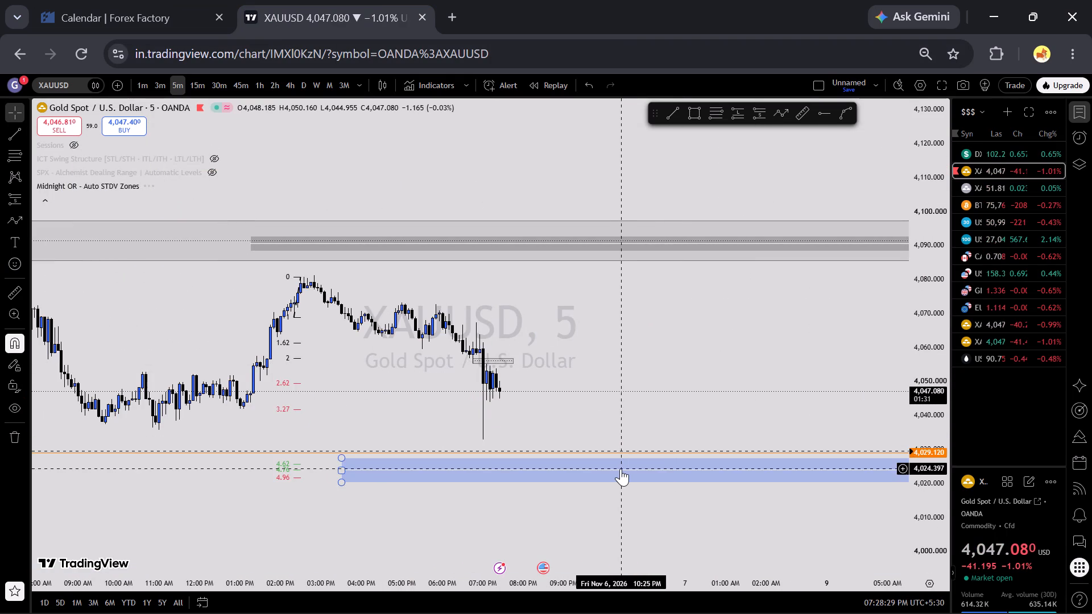
pyautogui.moveTo(657, 421); pyautogui.dragTo(689, 412)
pyautogui.scroll(-9, 879, 446)
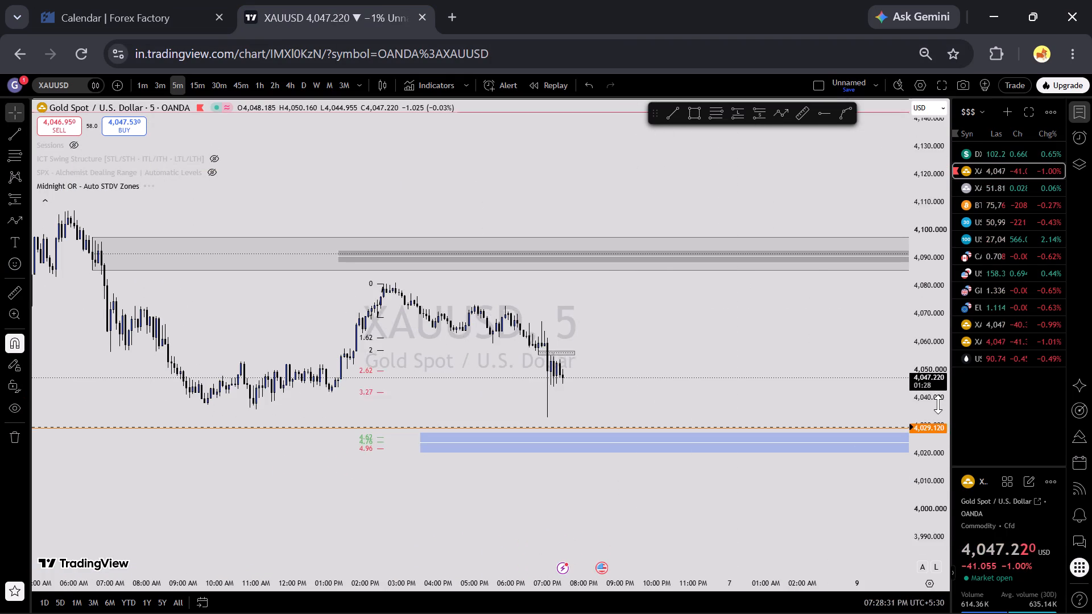
pyautogui.scroll(-16, 938, 404)
pyautogui.scroll(16, 929, 447)
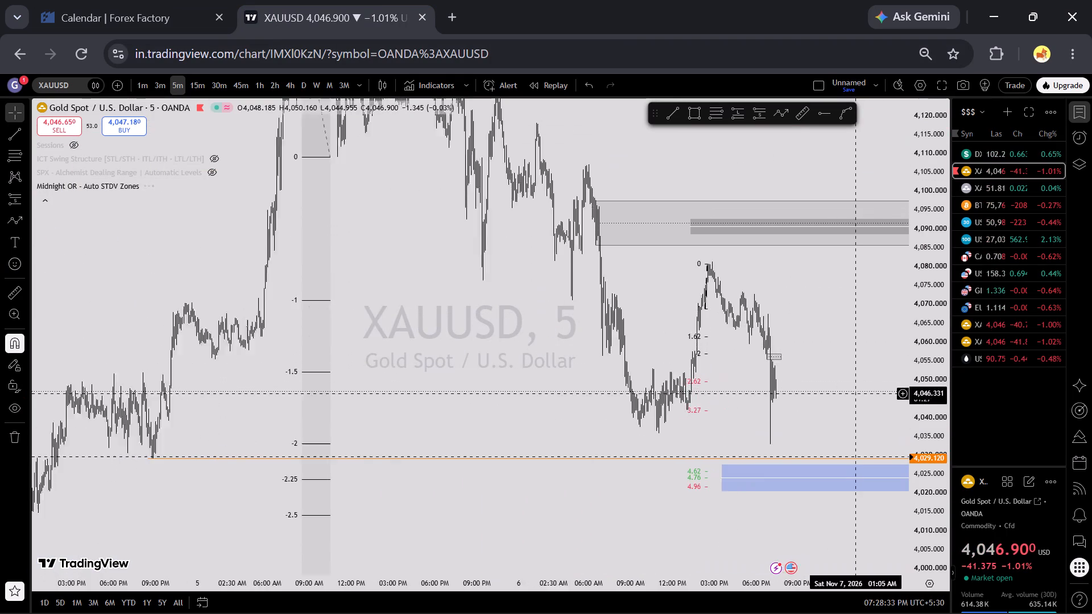
pyautogui.scroll(5, 855, 393)
pyautogui.scroll(10, 938, 438)
pyautogui.moveTo(779, 426); pyautogui.dragTo(879, 363)
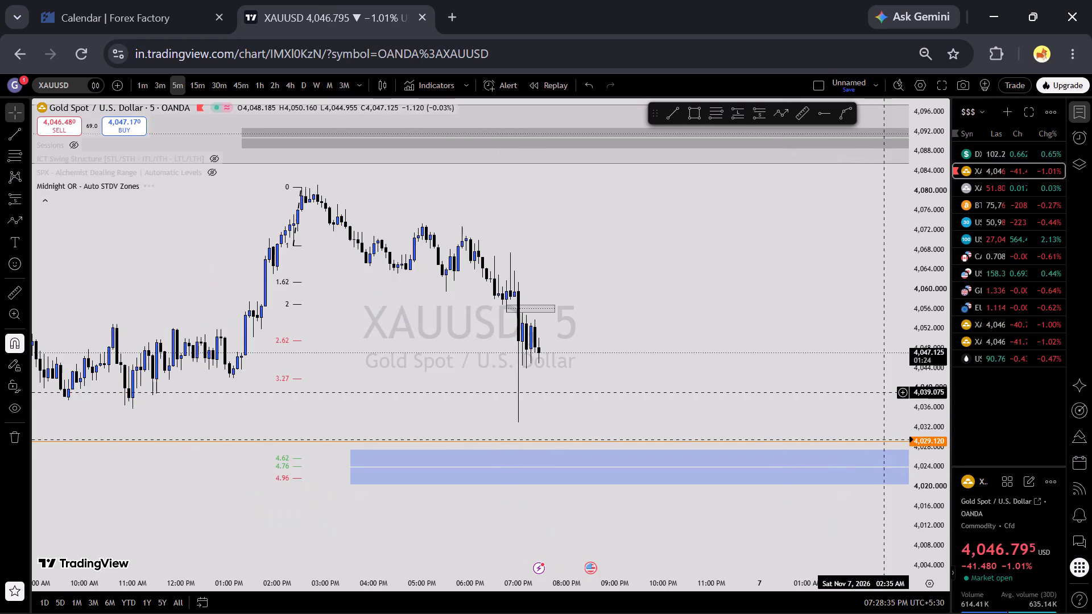
pyautogui.scroll(2, 933, 414)
pyautogui.scroll(2, 824, 401)
pyautogui.scroll(-5, 937, 431)
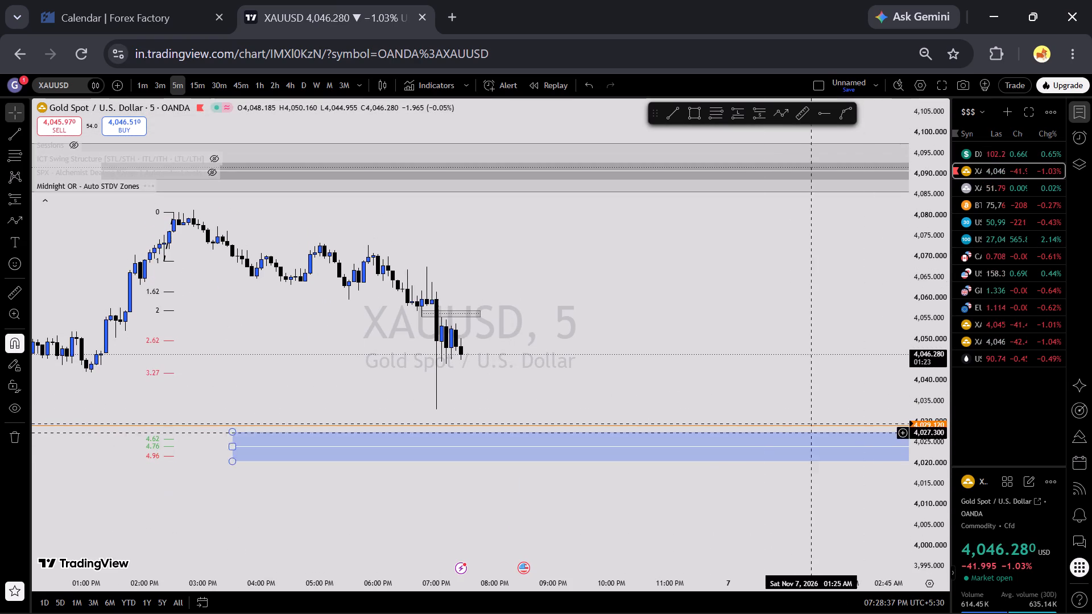
# Hide the Midnight OR - Auto STDV Zones indicator and collapse the chart's indicator list.
pyautogui.click(148, 182)
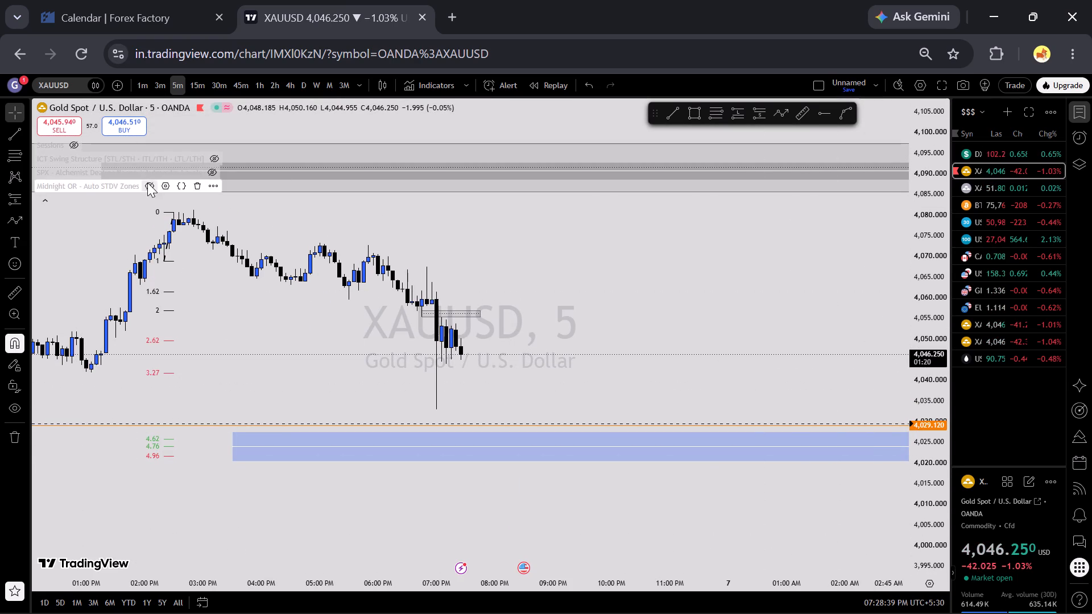
pyautogui.click(40, 200)
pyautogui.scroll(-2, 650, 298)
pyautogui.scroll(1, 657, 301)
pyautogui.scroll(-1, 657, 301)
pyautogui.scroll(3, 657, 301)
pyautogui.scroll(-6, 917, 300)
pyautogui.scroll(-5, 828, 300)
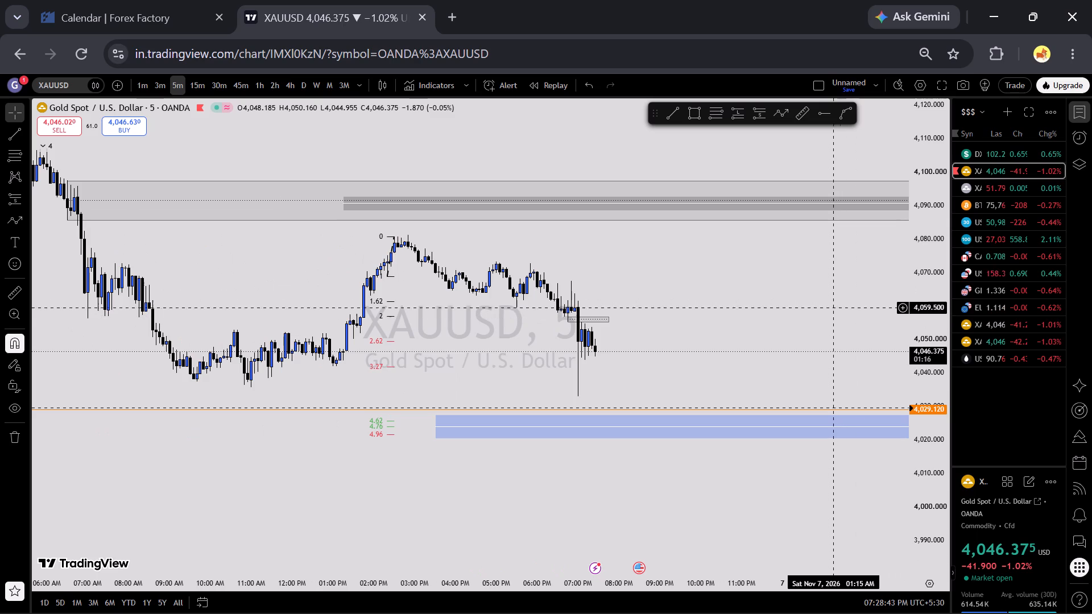
# Bring up the Dow Jones (US30) from the watchlist and examine its 5-minute price action.
pyautogui.click(1012, 209)
pyautogui.click(1006, 219)
pyautogui.scroll(2, 784, 340)
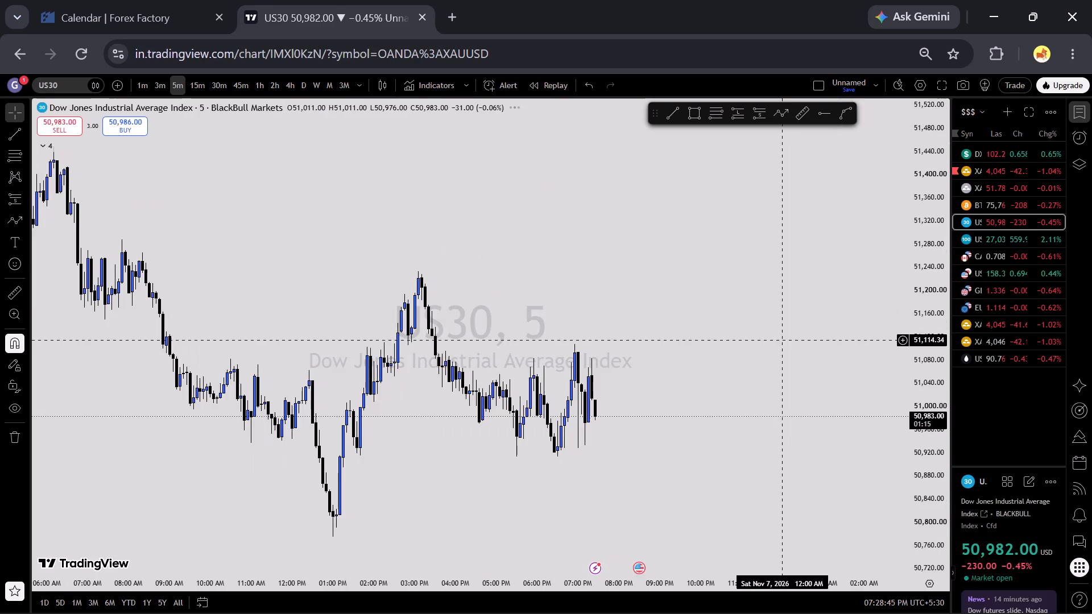
pyautogui.scroll(2, 784, 340)
pyautogui.scroll(-6, 890, 377)
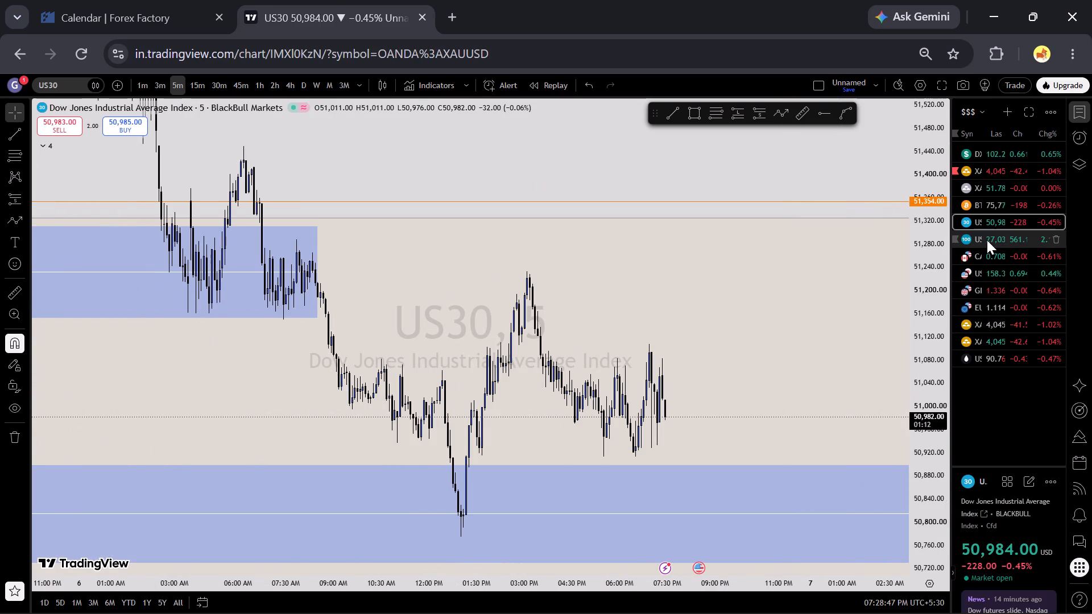
# Examine US100 on the 5-minute and 1-hour timeframes against its blue zones and projected curve.
pyautogui.click(987, 240)
pyautogui.moveTo(744, 335); pyautogui.dragTo(638, 417)
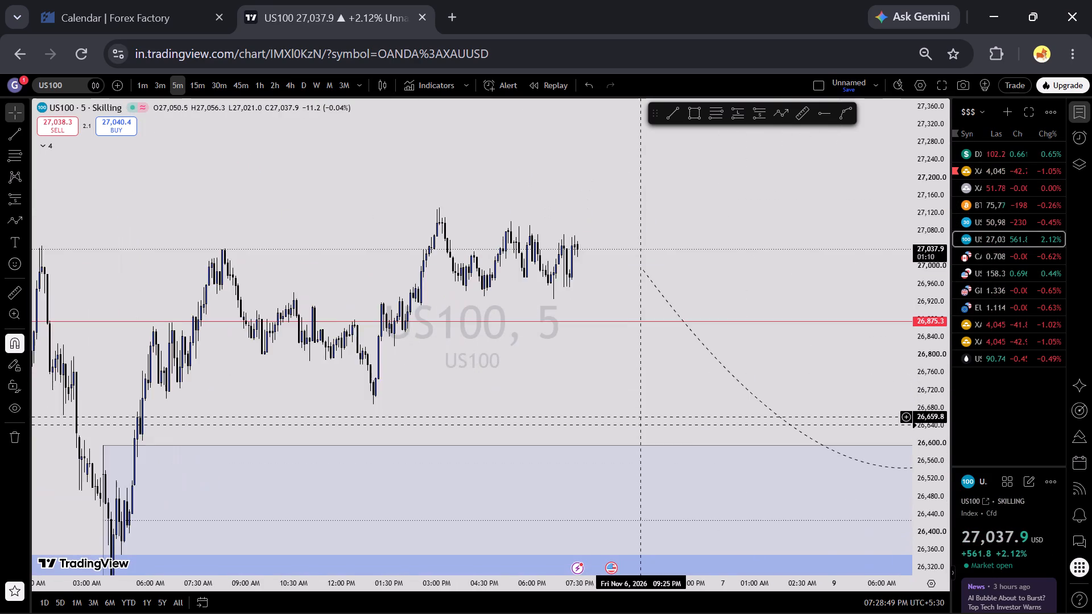
pyautogui.scroll(-6, 756, 430)
pyautogui.scroll(-15, 967, 401)
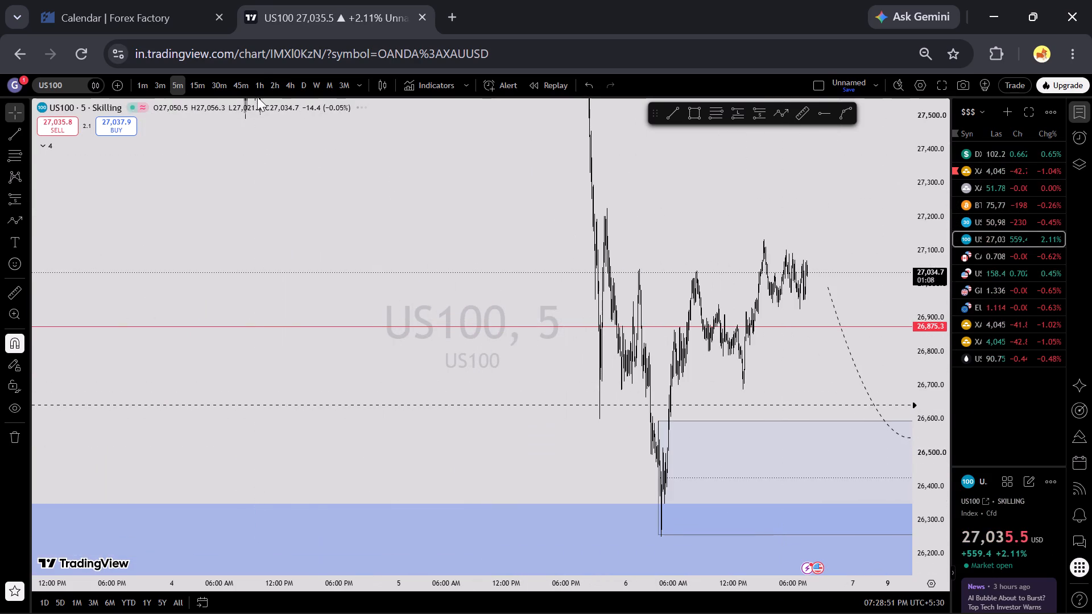
pyautogui.click(257, 93)
pyautogui.scroll(18, 698, 347)
pyautogui.moveTo(604, 370); pyautogui.dragTo(818, 348)
pyautogui.scroll(5, 823, 350)
pyautogui.scroll(-14, 974, 377)
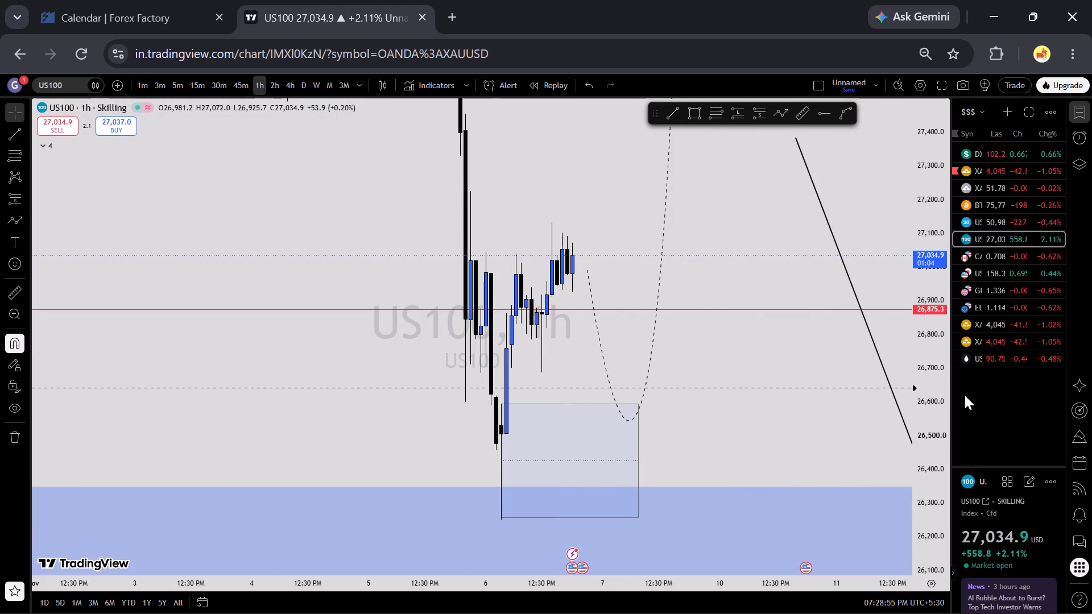
# Bring gold (XAUUSD) back up from the watchlist on the 5-minute timeframe.
pyautogui.moveTo(1000, 172); pyautogui.dragTo(1017, 204)
pyautogui.click(1001, 172)
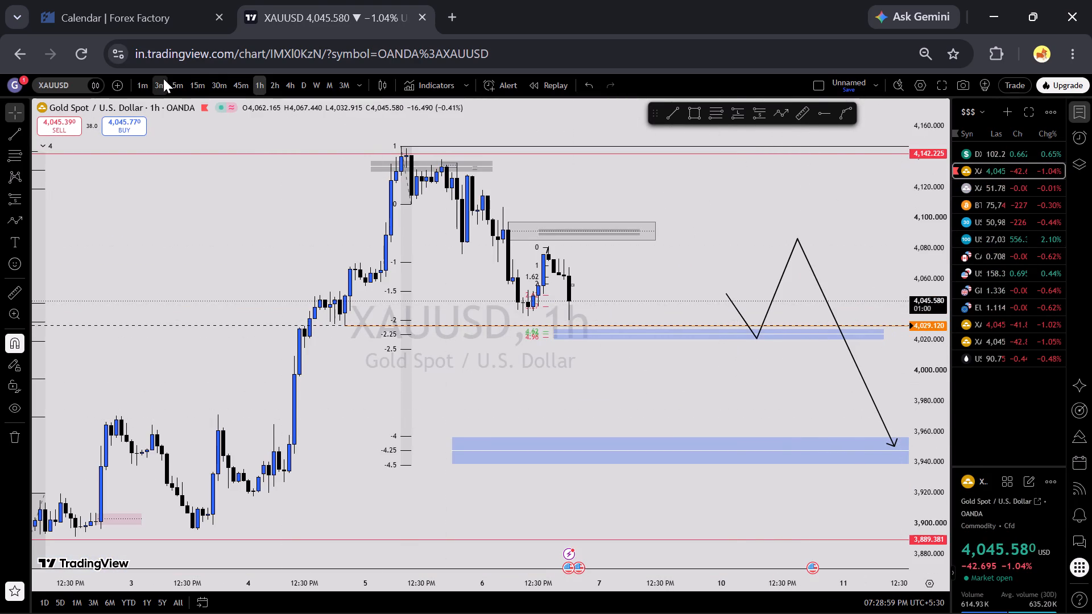
pyautogui.click(174, 81)
# Examine the latest 5-minute gold candles between the small grey box and the blue zone below price.
pyautogui.scroll(-4, 777, 537)
pyautogui.scroll(2, 951, 482)
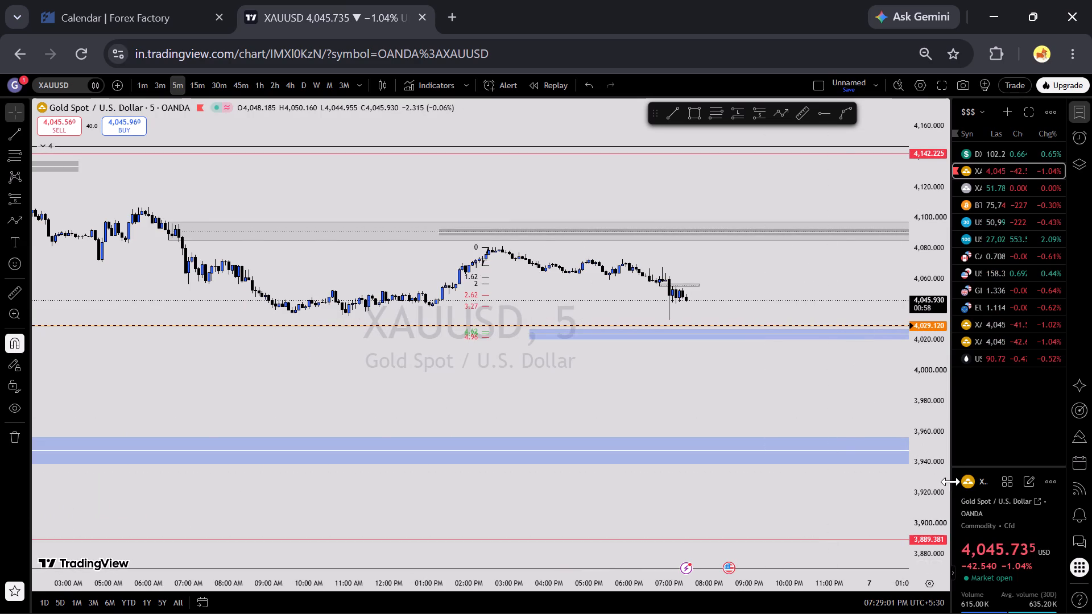
pyautogui.scroll(20, 951, 482)
pyautogui.scroll(1, 951, 482)
pyautogui.moveTo(842, 453); pyautogui.dragTo(839, 493)
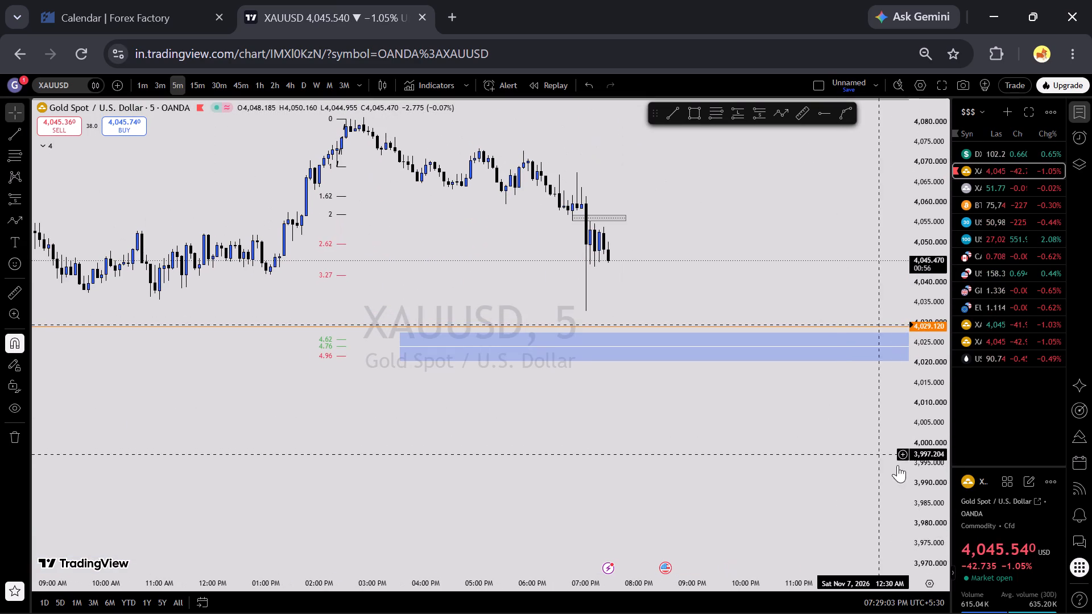
pyautogui.scroll(4, 926, 471)
pyautogui.moveTo(864, 243); pyautogui.dragTo(884, 339)
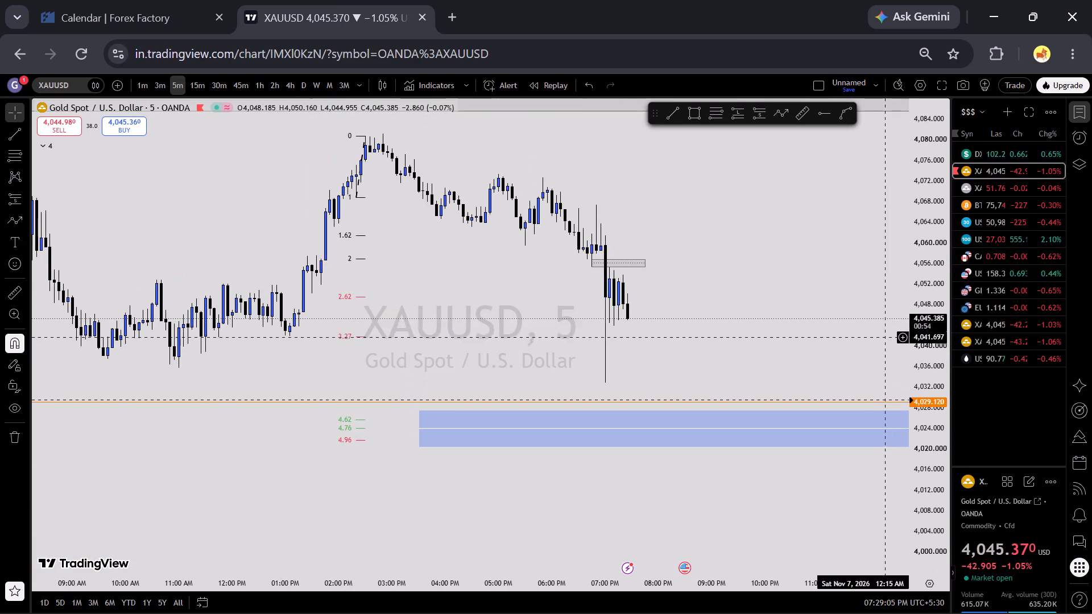
pyautogui.scroll(4, 884, 341)
pyautogui.scroll(2, 937, 384)
pyautogui.scroll(-2, 937, 384)
pyautogui.scroll(2, 937, 384)
pyautogui.scroll(-1, 936, 383)
pyautogui.scroll(1, 936, 383)
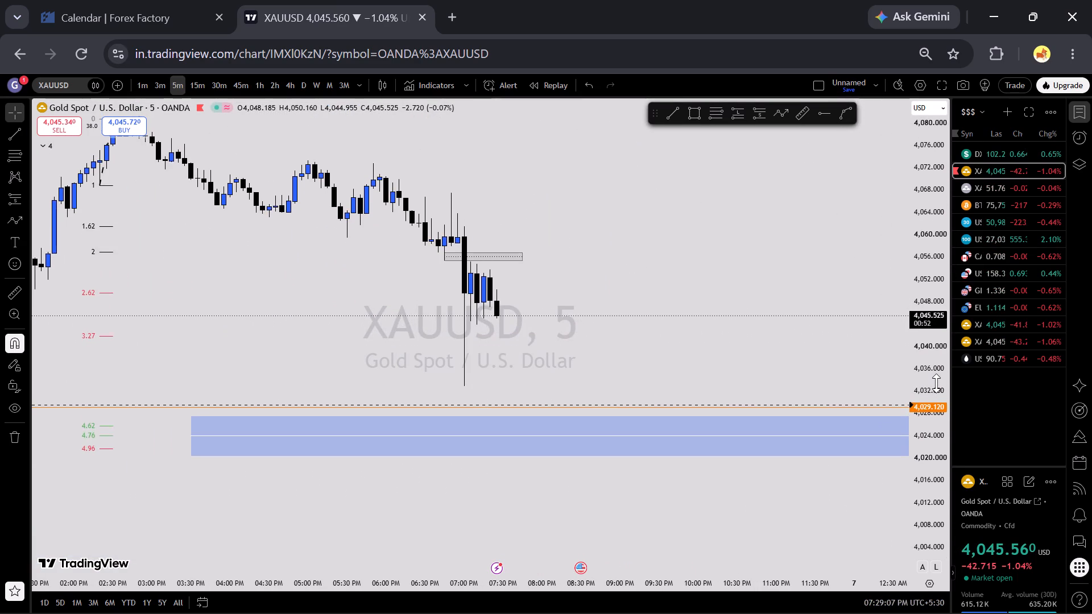
pyautogui.scroll(-1, 936, 383)
pyautogui.scroll(1, 936, 383)
pyautogui.scroll(-1, 936, 383)
pyautogui.scroll(1, 936, 383)
pyautogui.scroll(-1, 936, 383)
pyautogui.scroll(1, 936, 383)
pyautogui.scroll(-1, 936, 383)
pyautogui.scroll(1, 936, 383)
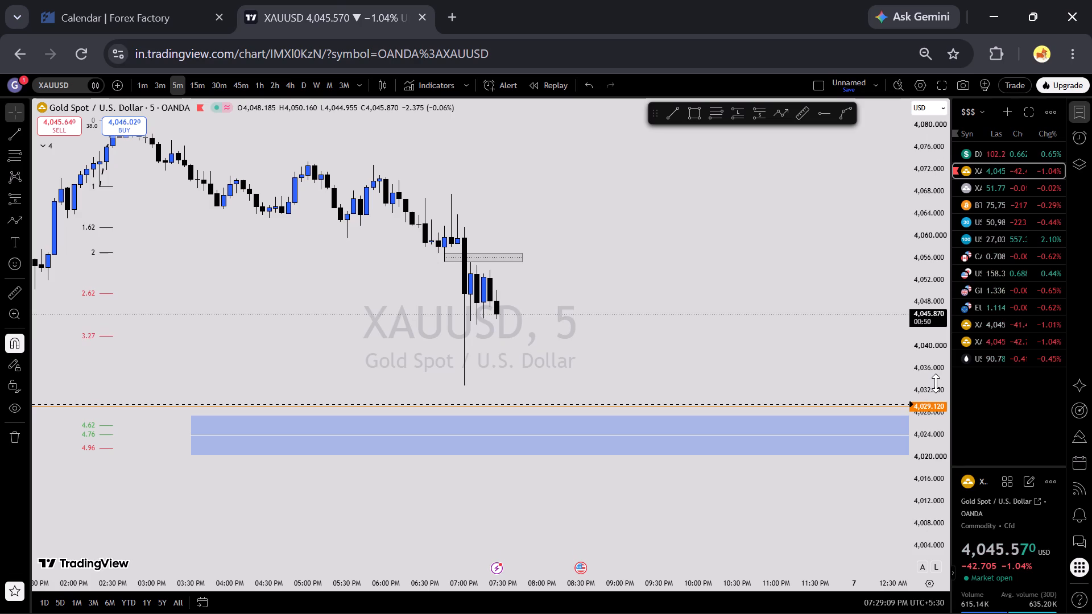
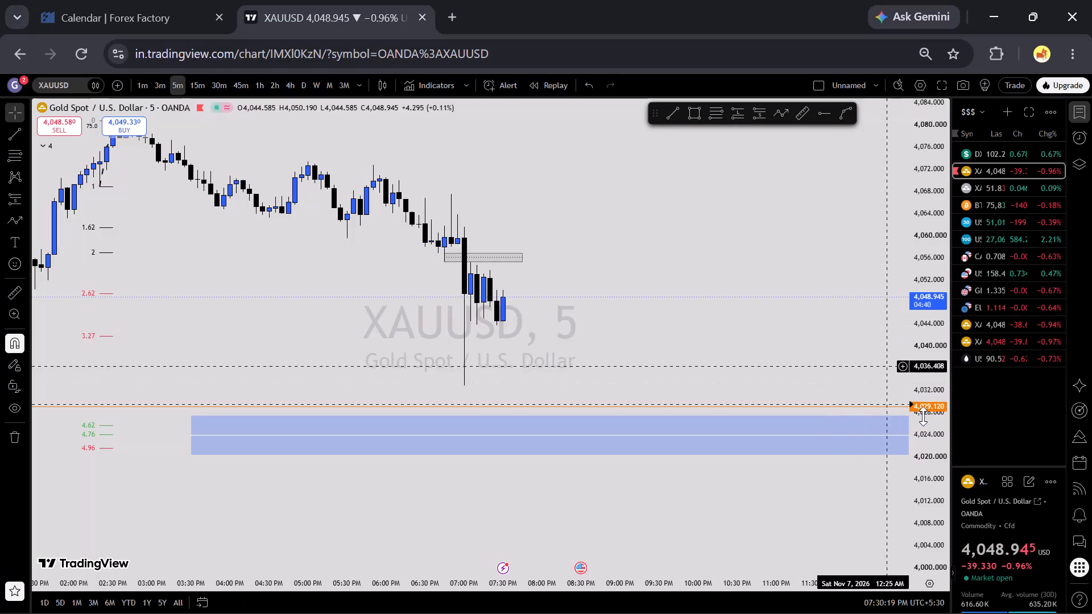
# Examine the 5-minute gold price action between the large grey zone above price and the blue zone below.
pyautogui.scroll(1, 923, 416)
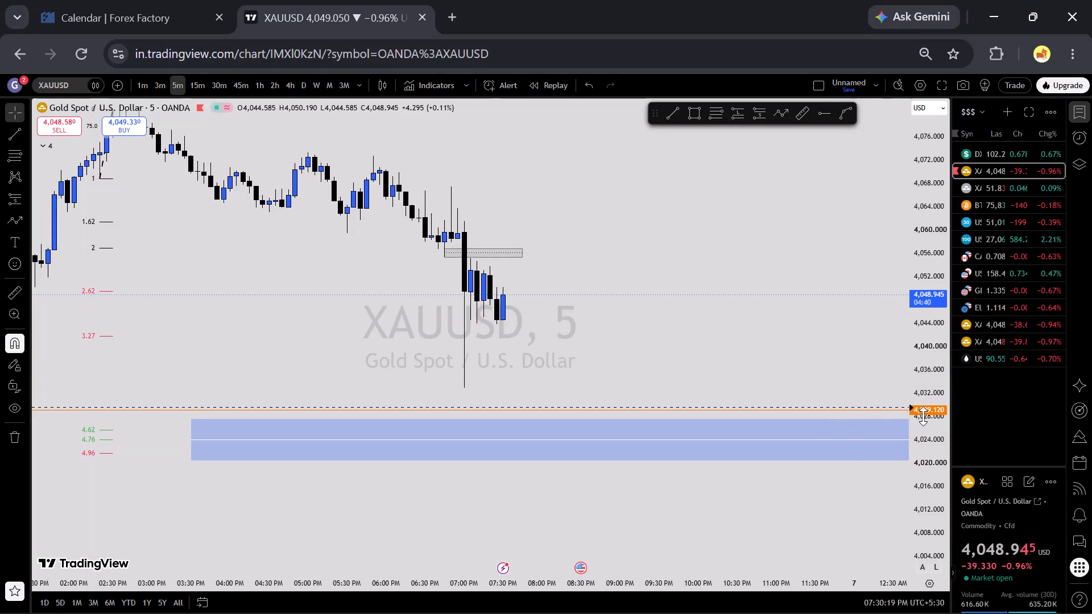
pyautogui.scroll(2, 923, 416)
pyautogui.scroll(-12, 923, 416)
pyautogui.scroll(-3, 831, 354)
pyautogui.scroll(5, 831, 354)
pyautogui.scroll(-2, 831, 354)
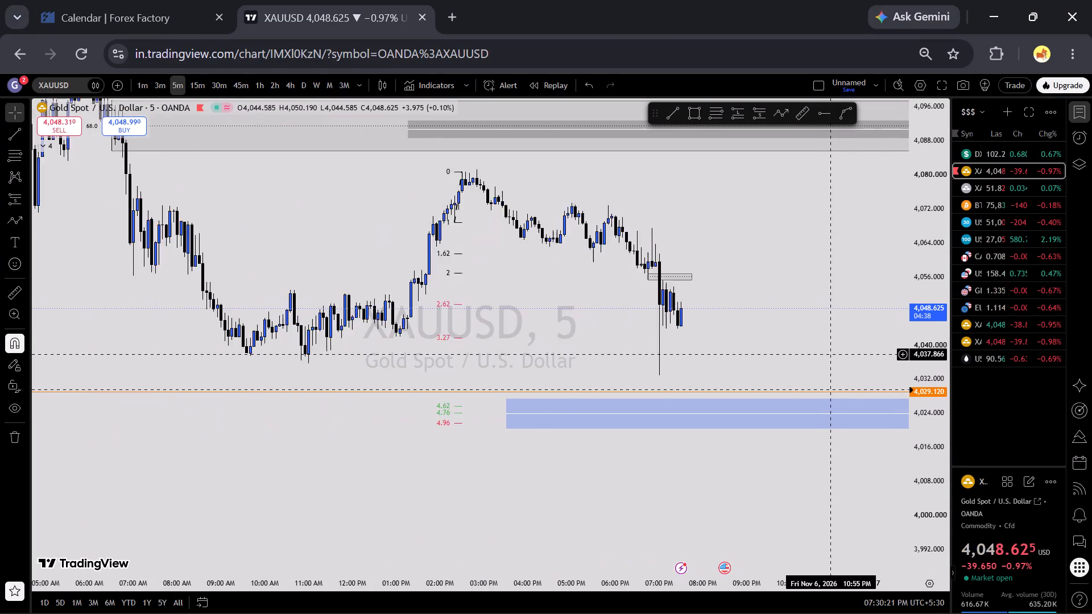
pyautogui.scroll(-3, 831, 354)
pyautogui.moveTo(880, 342); pyautogui.dragTo(789, 353)
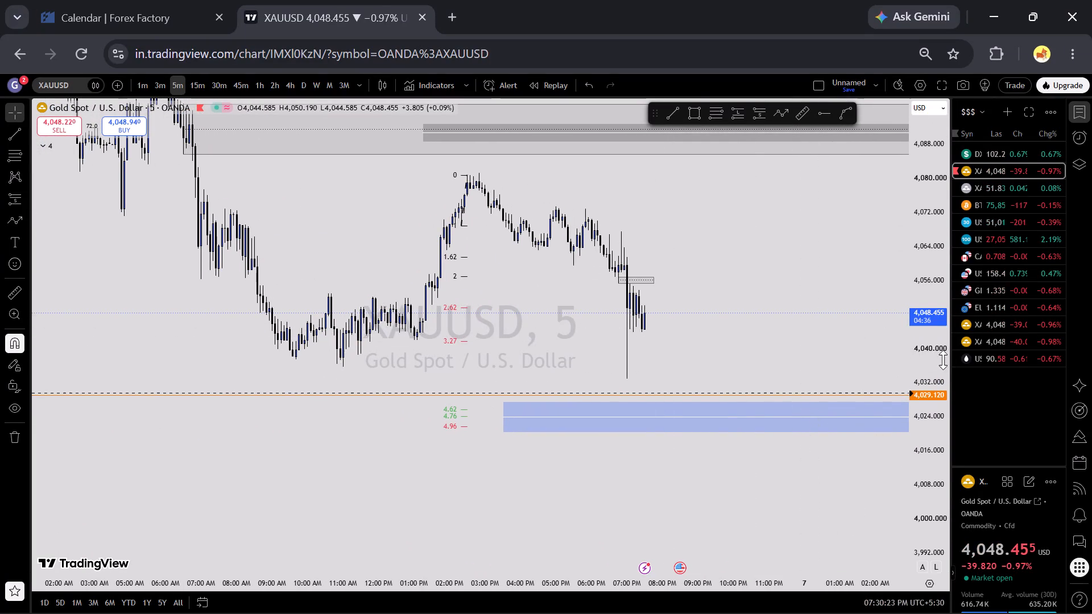
pyautogui.scroll(-12, 917, 353)
pyautogui.moveTo(858, 334); pyautogui.dragTo(748, 372)
pyautogui.scroll(3, 706, 361)
pyautogui.scroll(3, 953, 427)
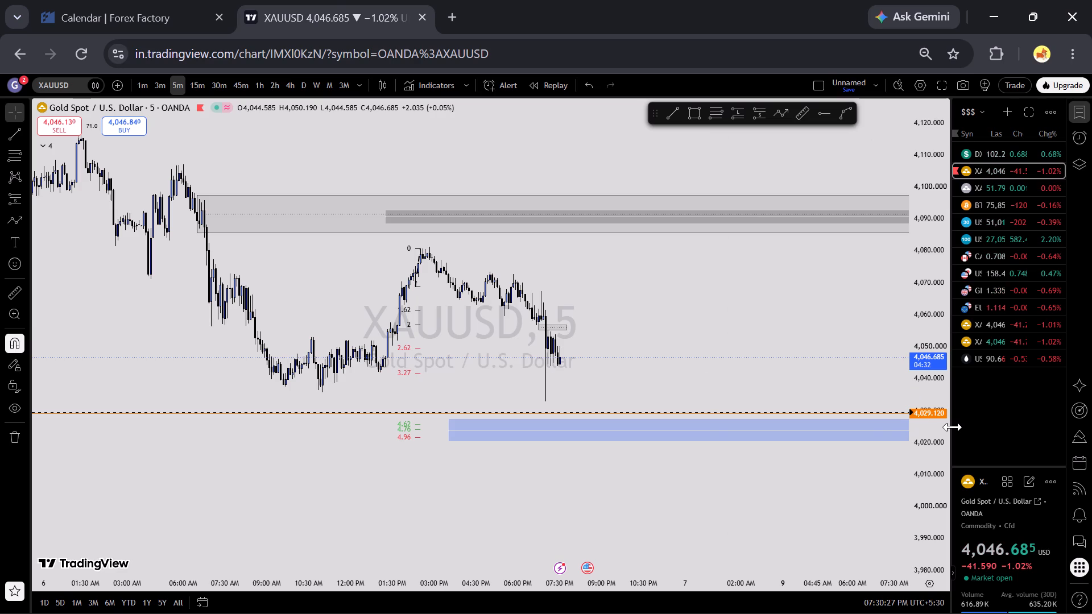
# Move the XAUUSD crossing alert above the blue zone up to 4,035.594.
pyautogui.scroll(5, 953, 427)
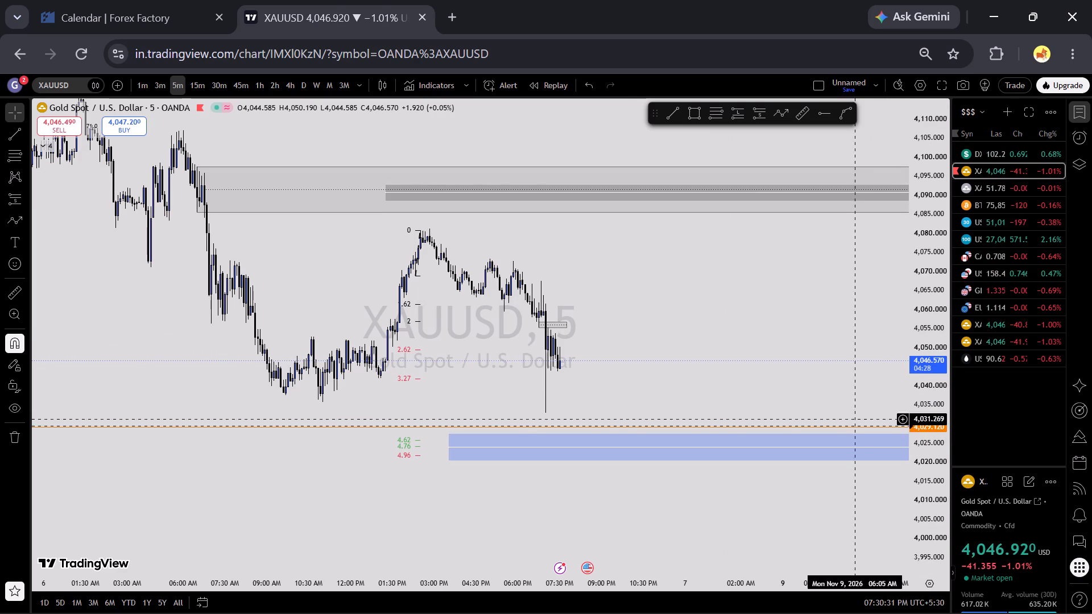
pyautogui.moveTo(870, 425); pyautogui.dragTo(873, 403)
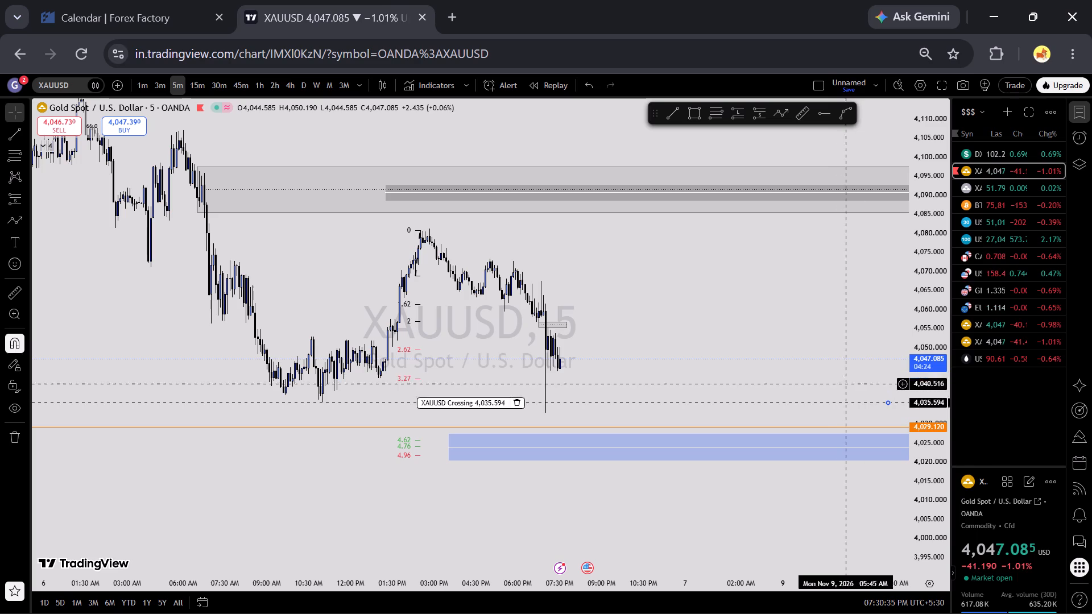
pyautogui.click(838, 375)
# Check the Nov 6 USD releases on the Forex Factory calendar and return to the gold chart.
pyautogui.click(143, 3)
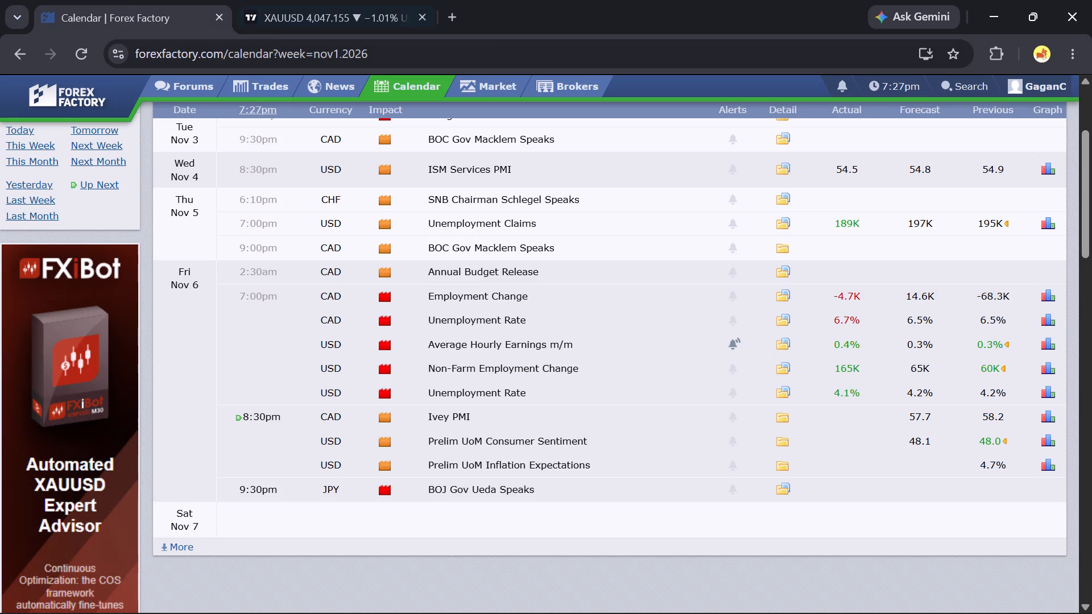
pyautogui.click(311, 15)
# Close the browser window and leave the chart site without saving the layout changes.
pyautogui.click(1091, 15)
pyautogui.click(606, 163)
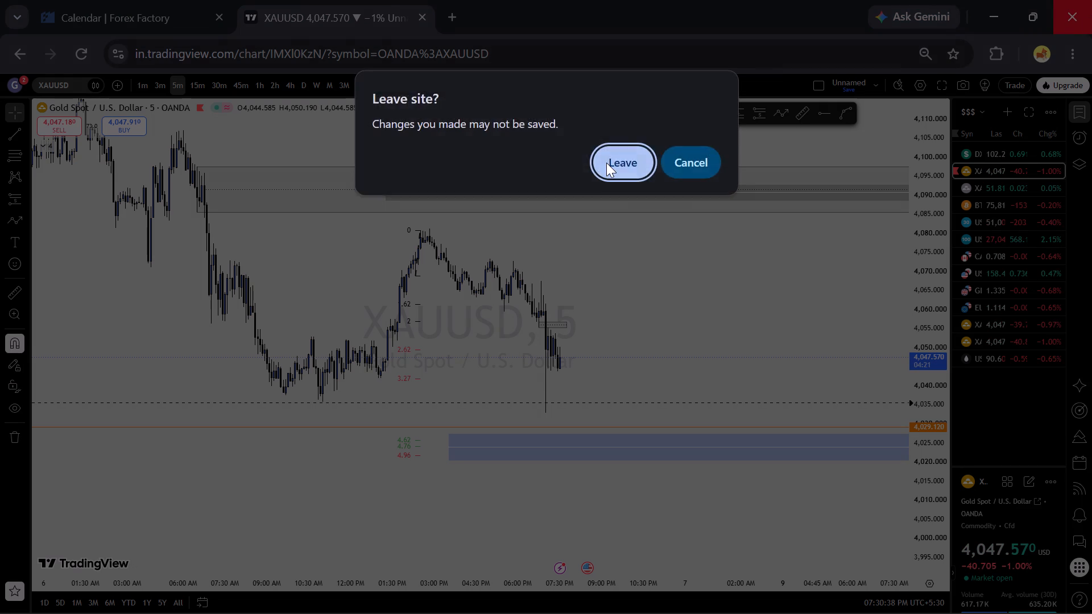